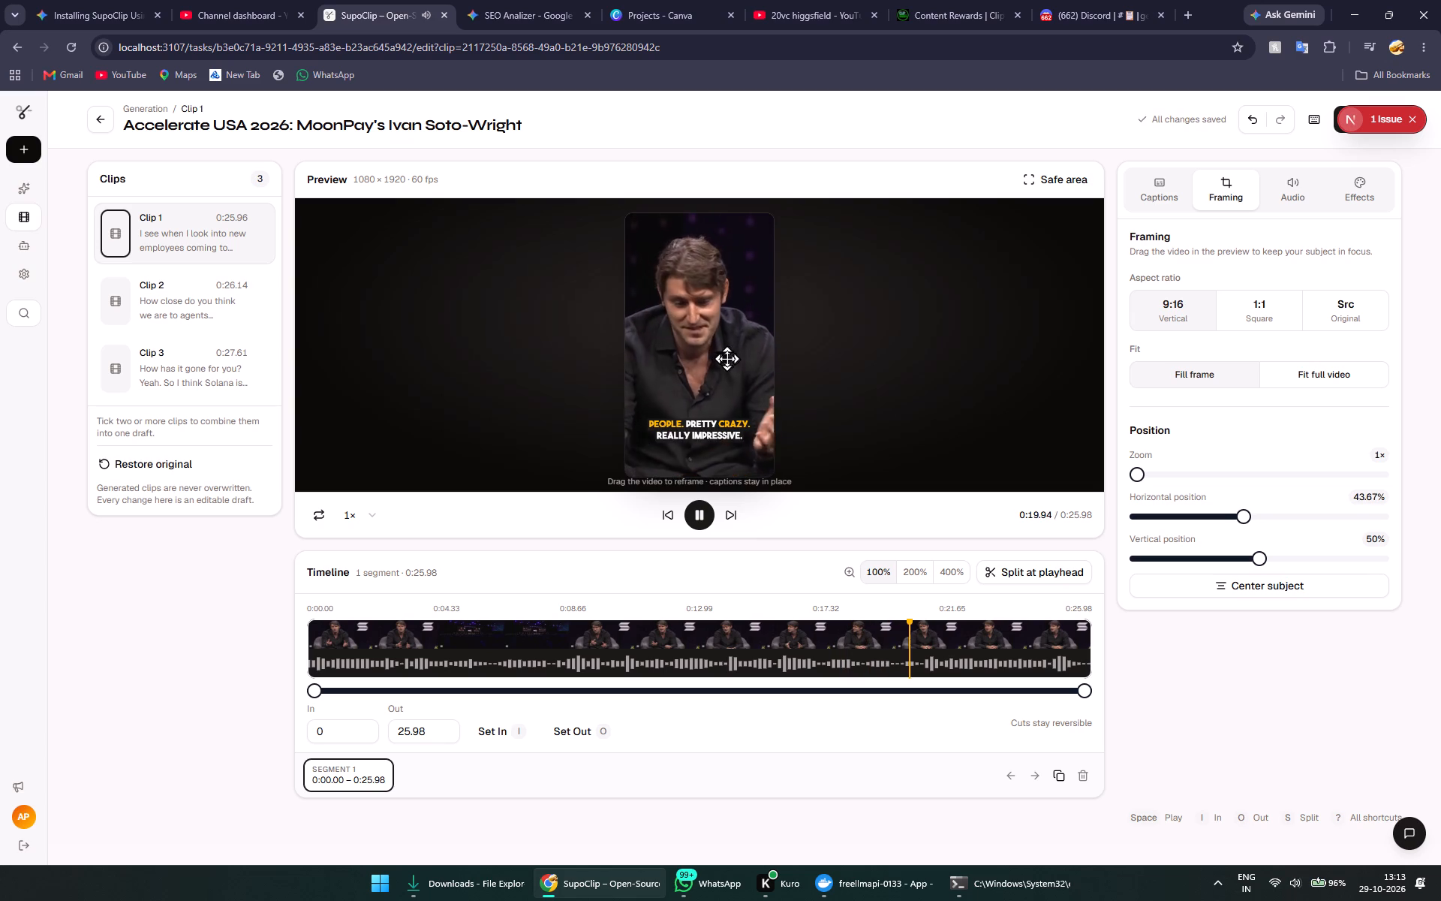
{"action": "left_click", "coordinate": [721, 356]}
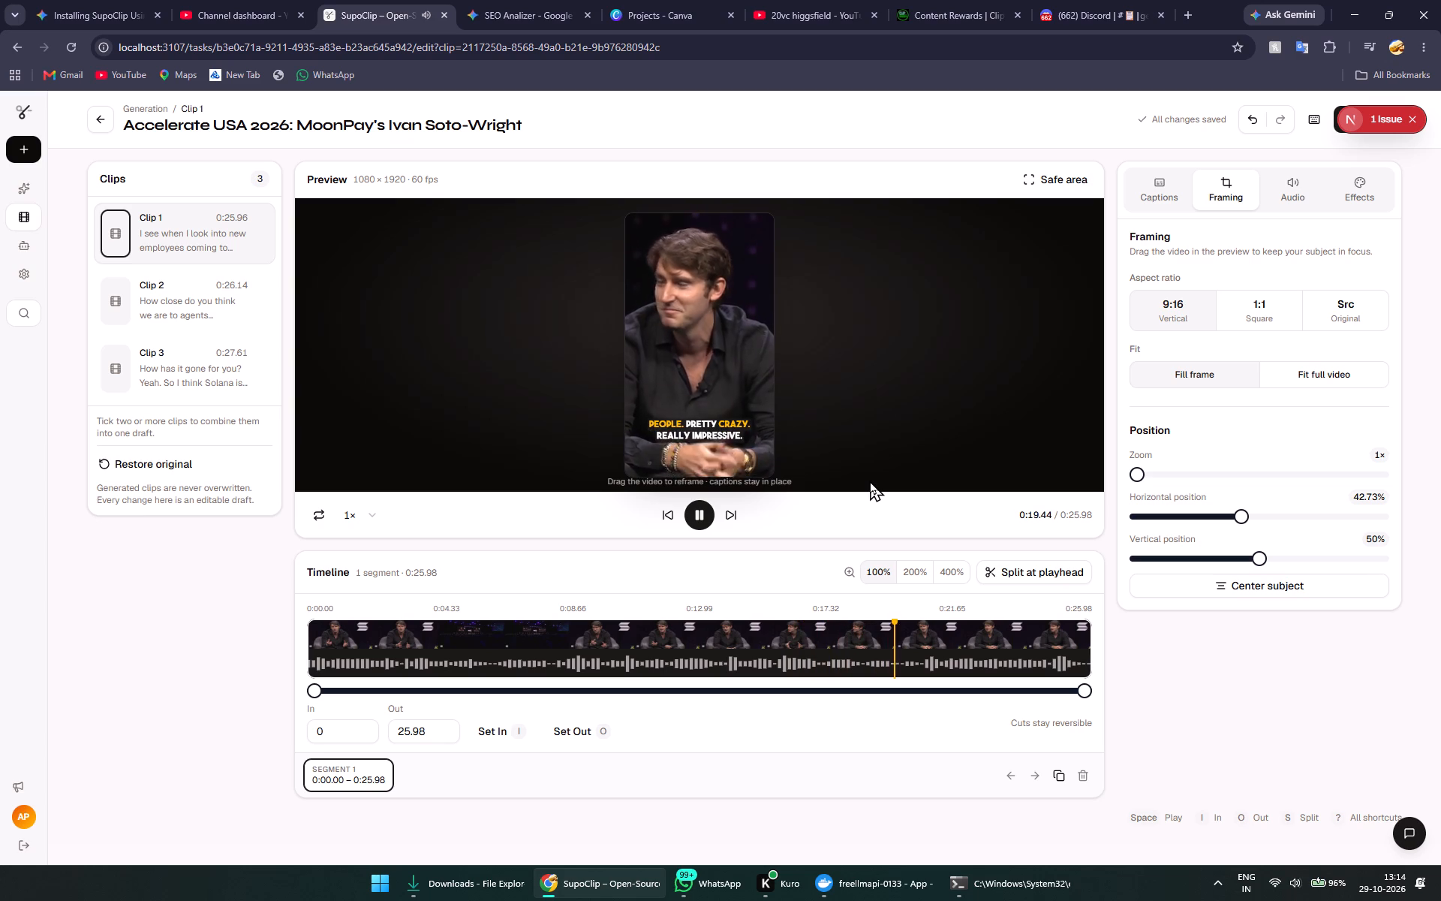
{"action": "left_click", "coordinate": [706, 506]}
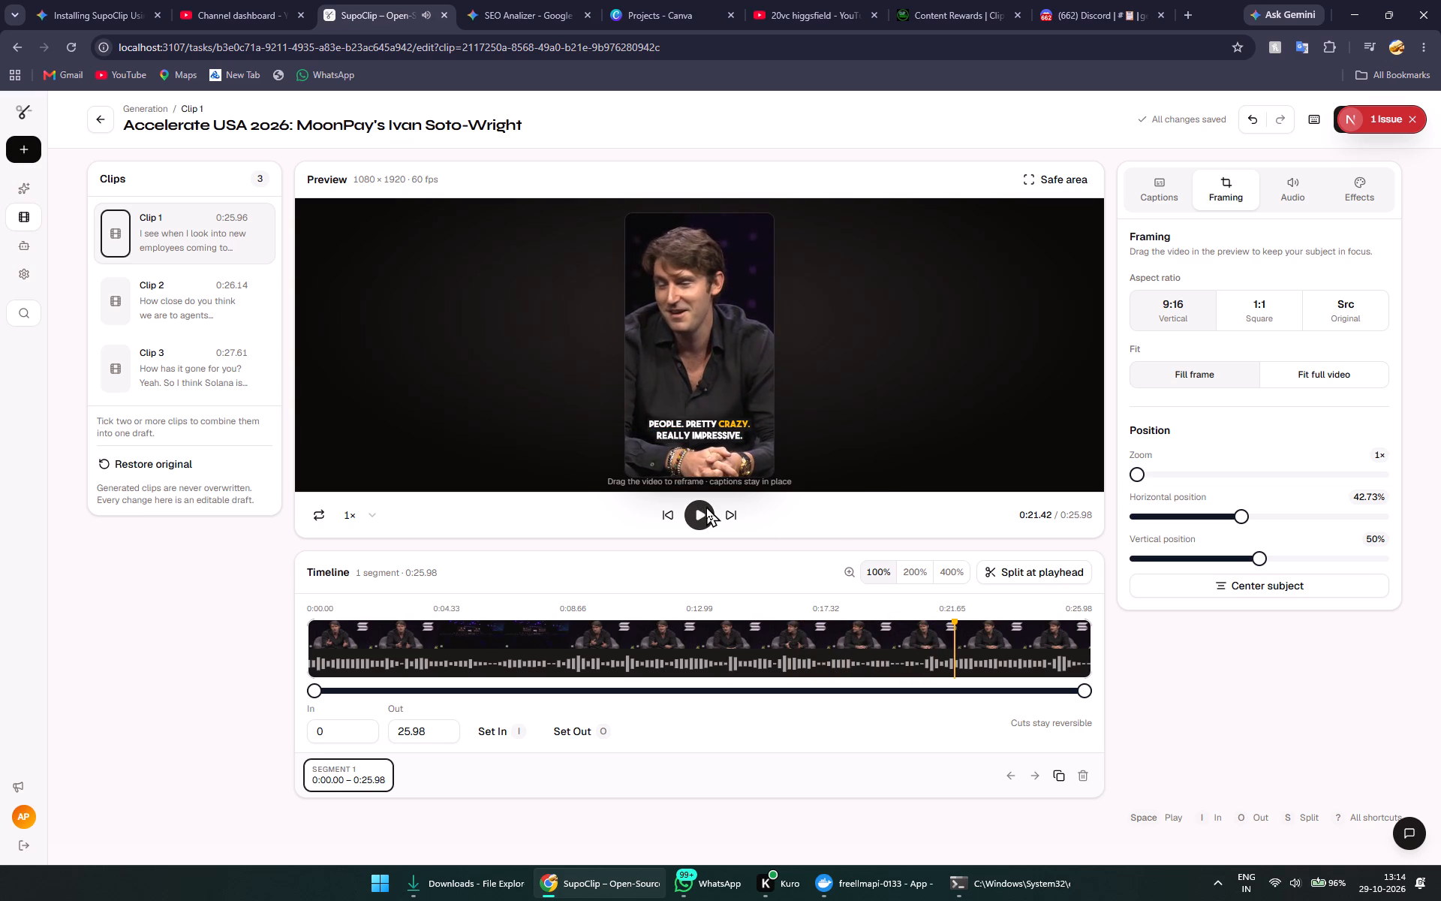
Disconnect the WH-1000XM5 Bluetooth headphones in the Windows quick settings.
{"action": "left_click", "coordinate": [1286, 896]}
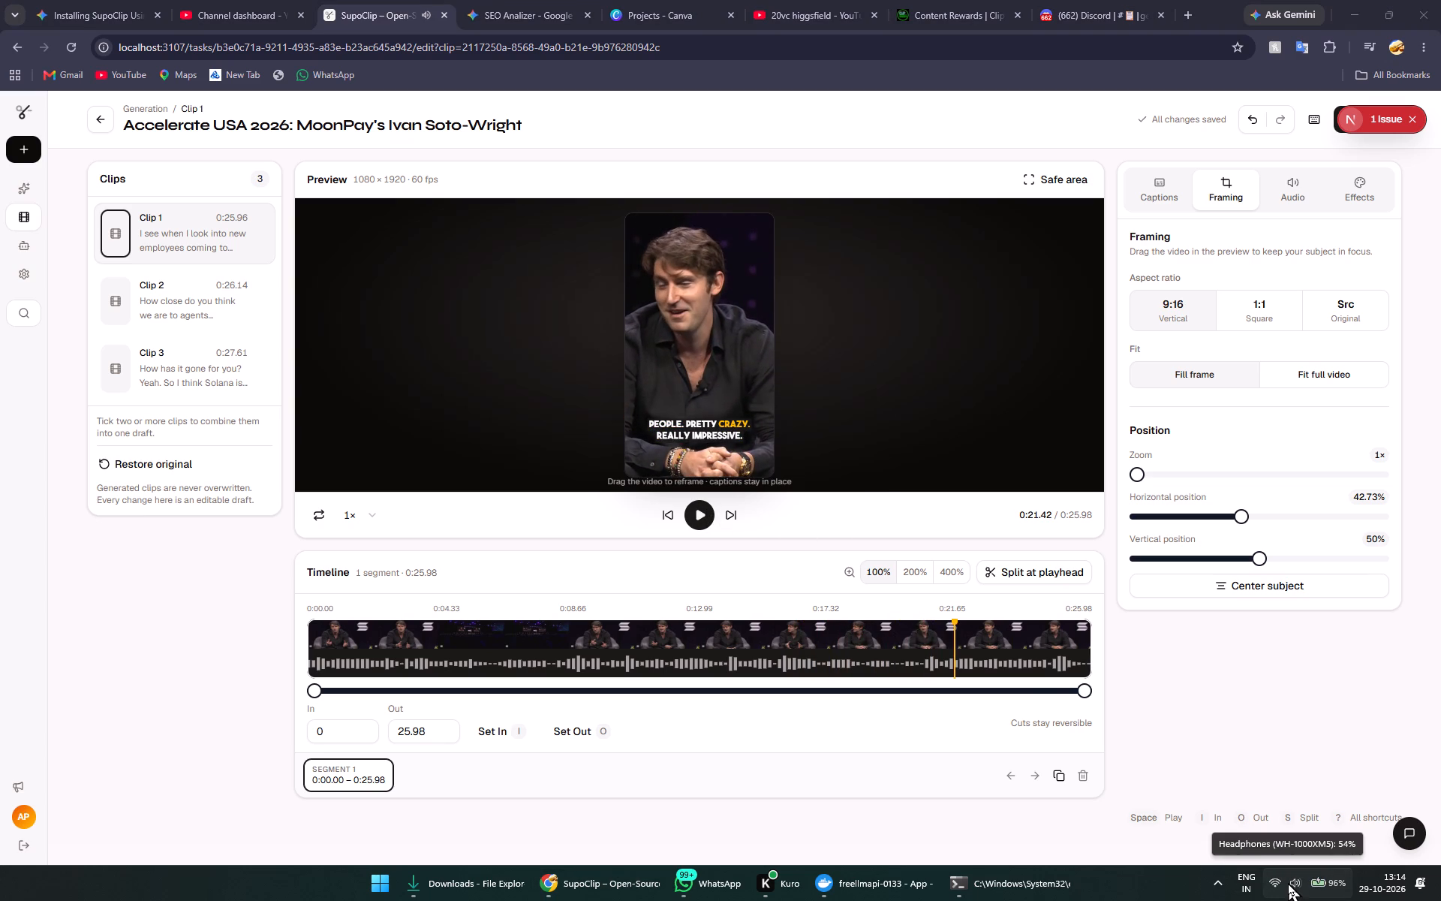
{"action": "left_click", "coordinate": [1288, 882]}
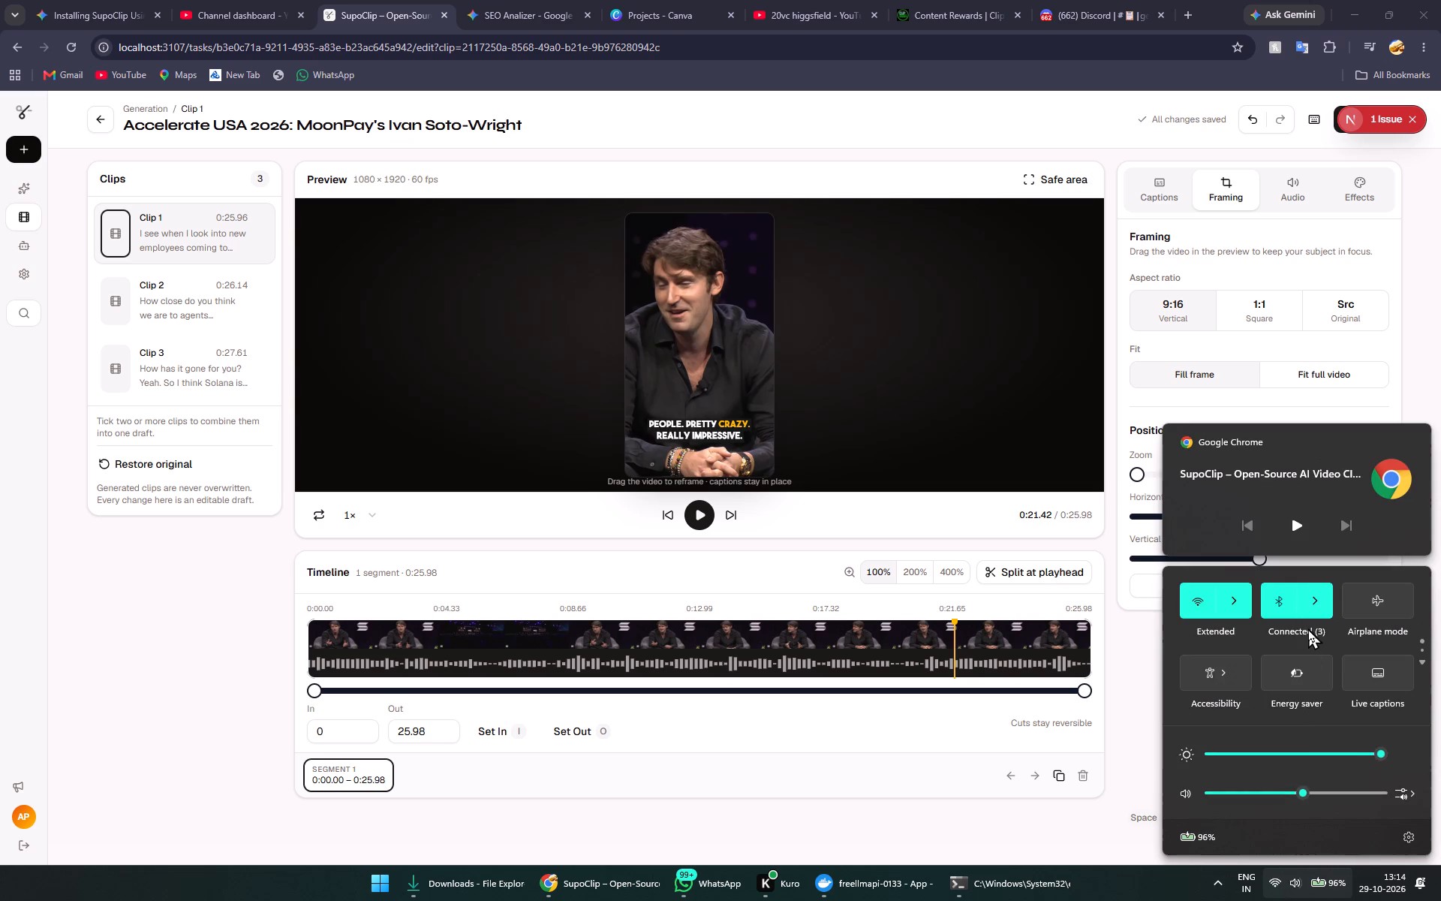
{"action": "left_click", "coordinate": [1317, 608]}
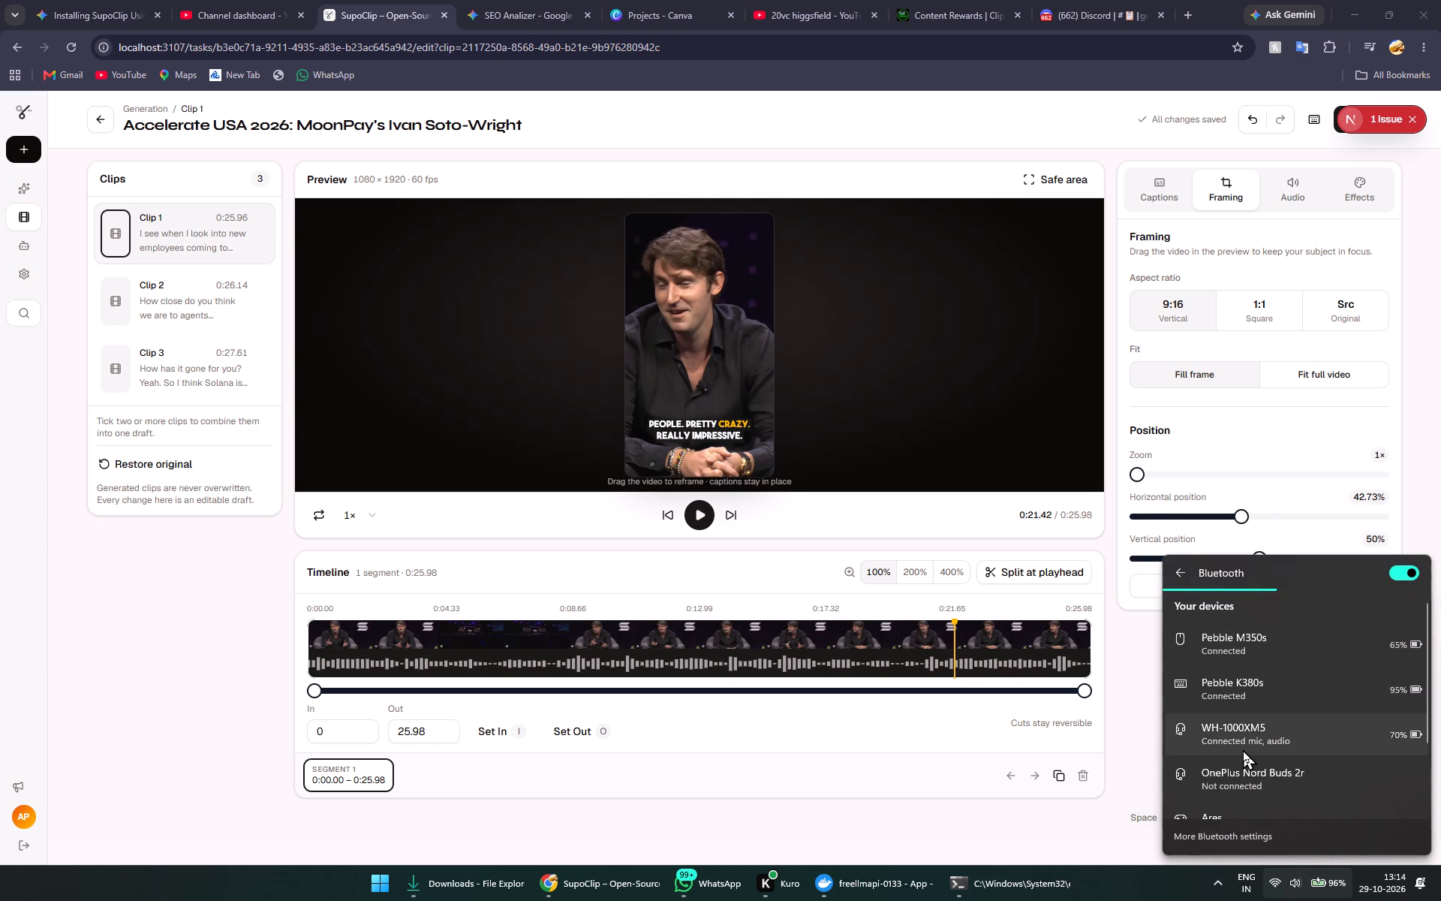
{"action": "left_click", "coordinate": [1248, 741]}
{"action": "left_click", "coordinate": [1341, 779]}
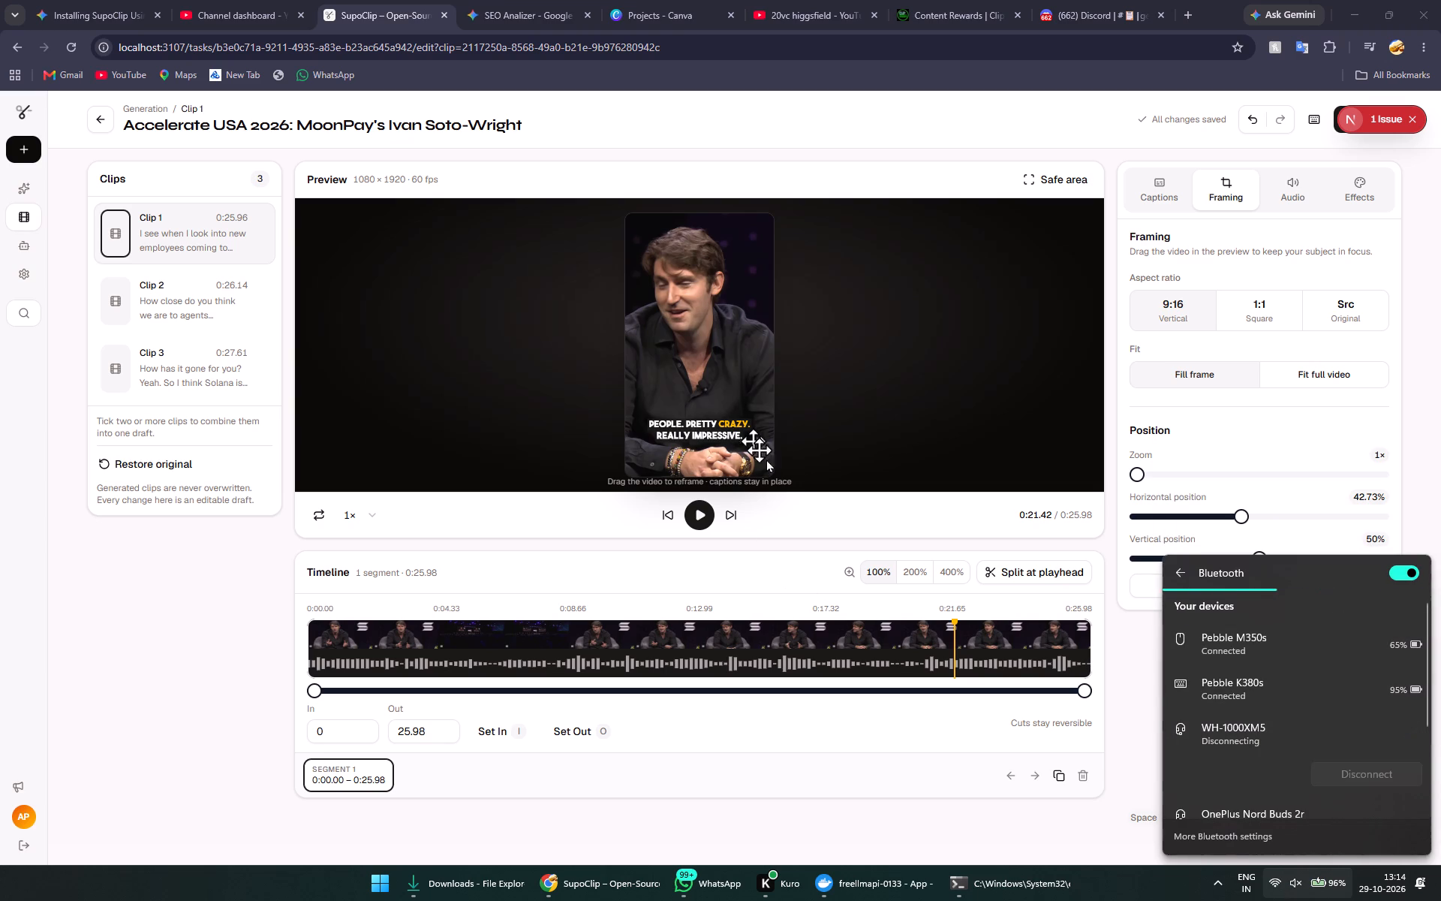
{"action": "left_click", "coordinate": [820, 528]}
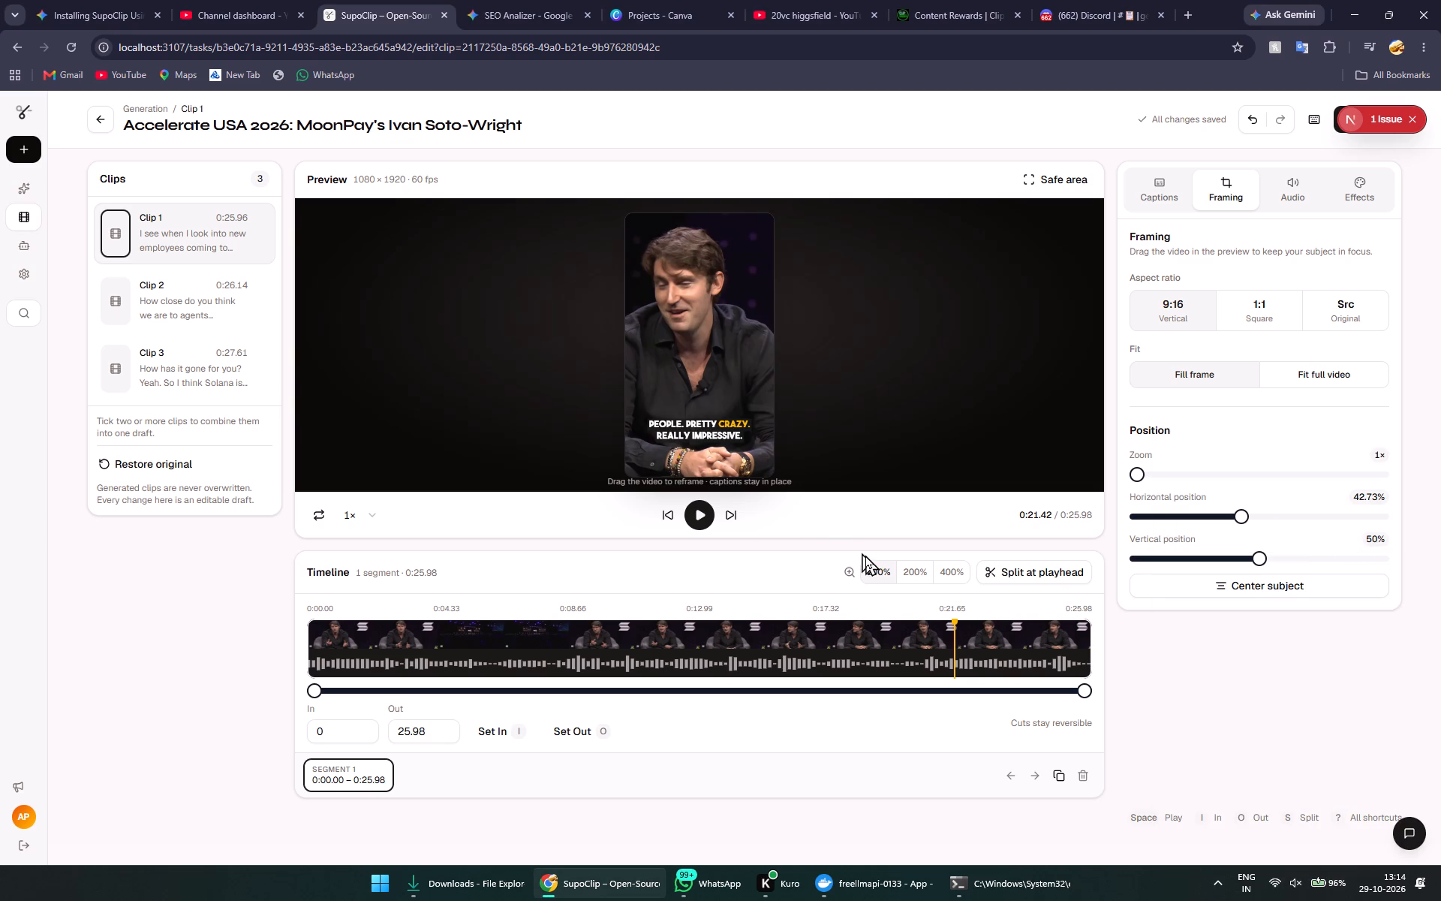
Raise the brightness effect of Clip 1 to 118.
{"action": "left_click", "coordinate": [1347, 176]}
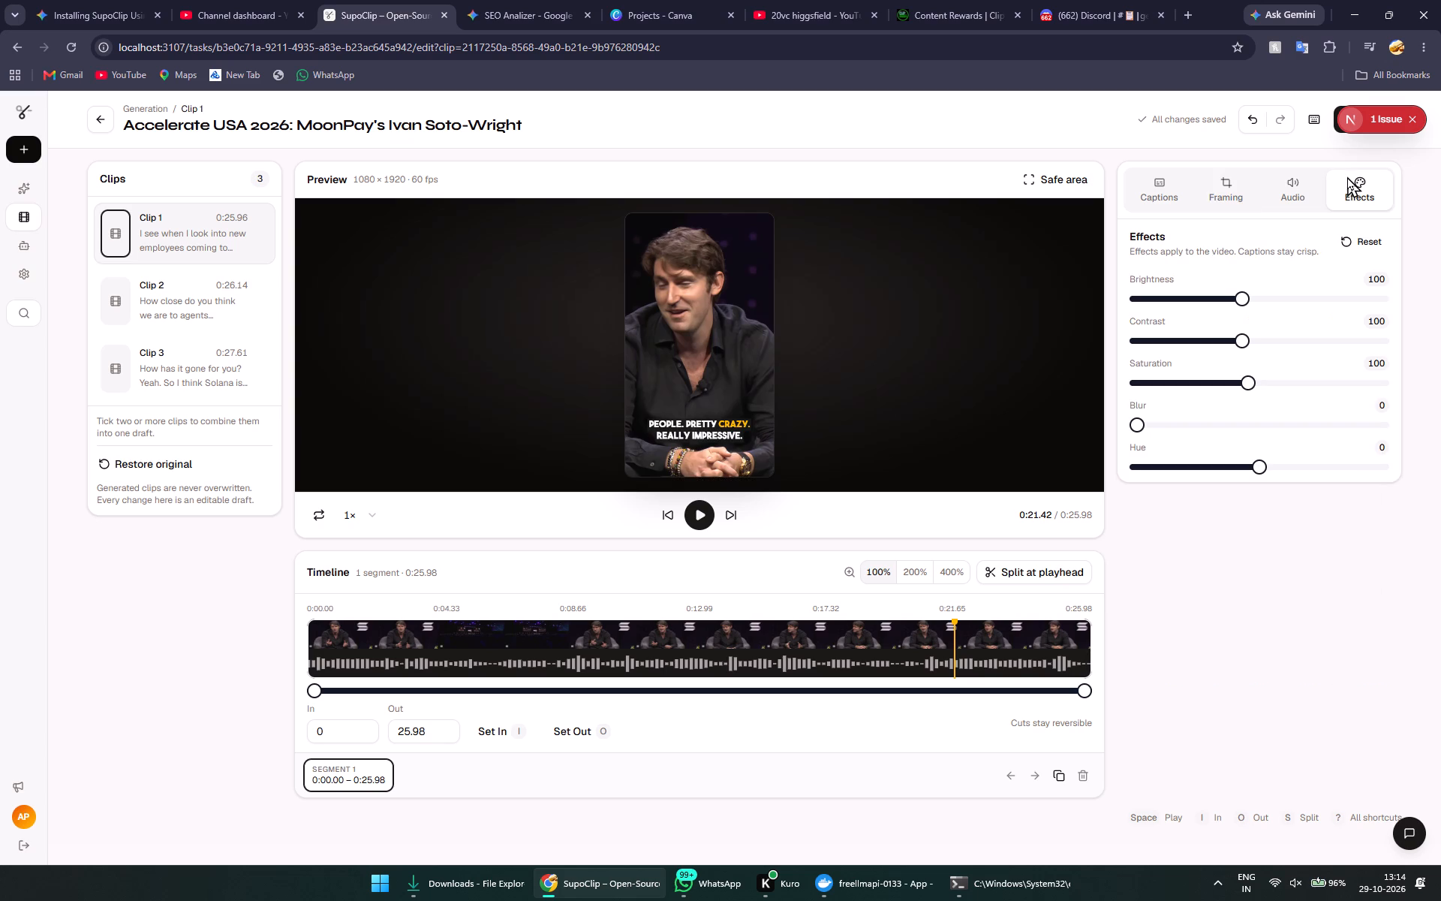
{"action": "left_click_drag", "start_coordinate": [1241, 297], "coordinate": [1274, 292]}
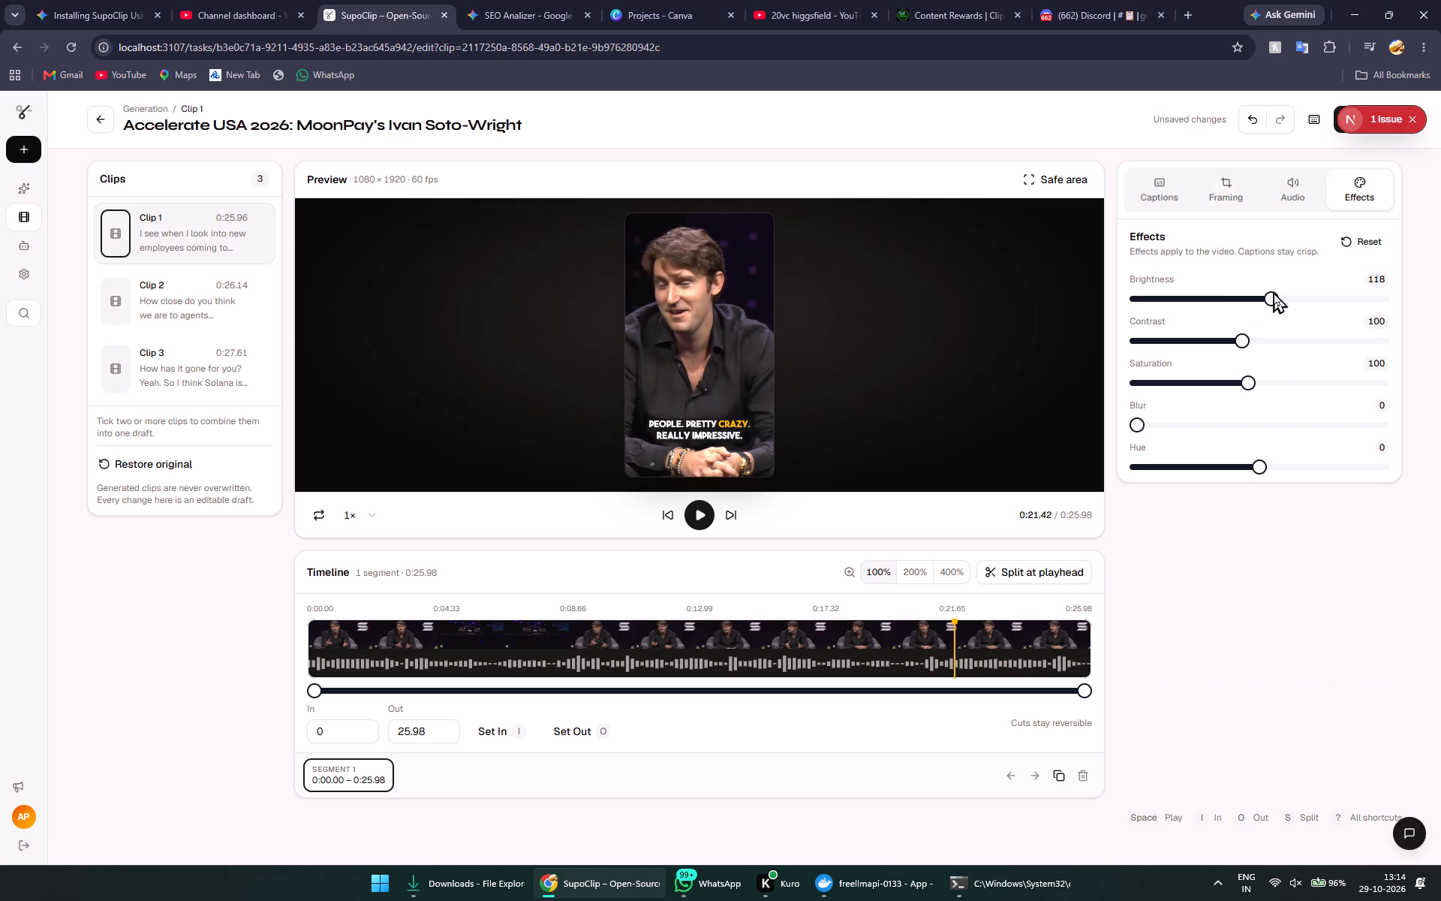
Set Clip 1's brightness effect to 116 and its contrast to 89.
{"action": "left_click_drag", "start_coordinate": [1274, 292], "coordinate": [1287, 290]}
{"action": "left_click_drag", "start_coordinate": [1287, 290], "coordinate": [1286, 290]}
{"action": "left_click_drag", "start_coordinate": [1245, 340], "coordinate": [1282, 339]}
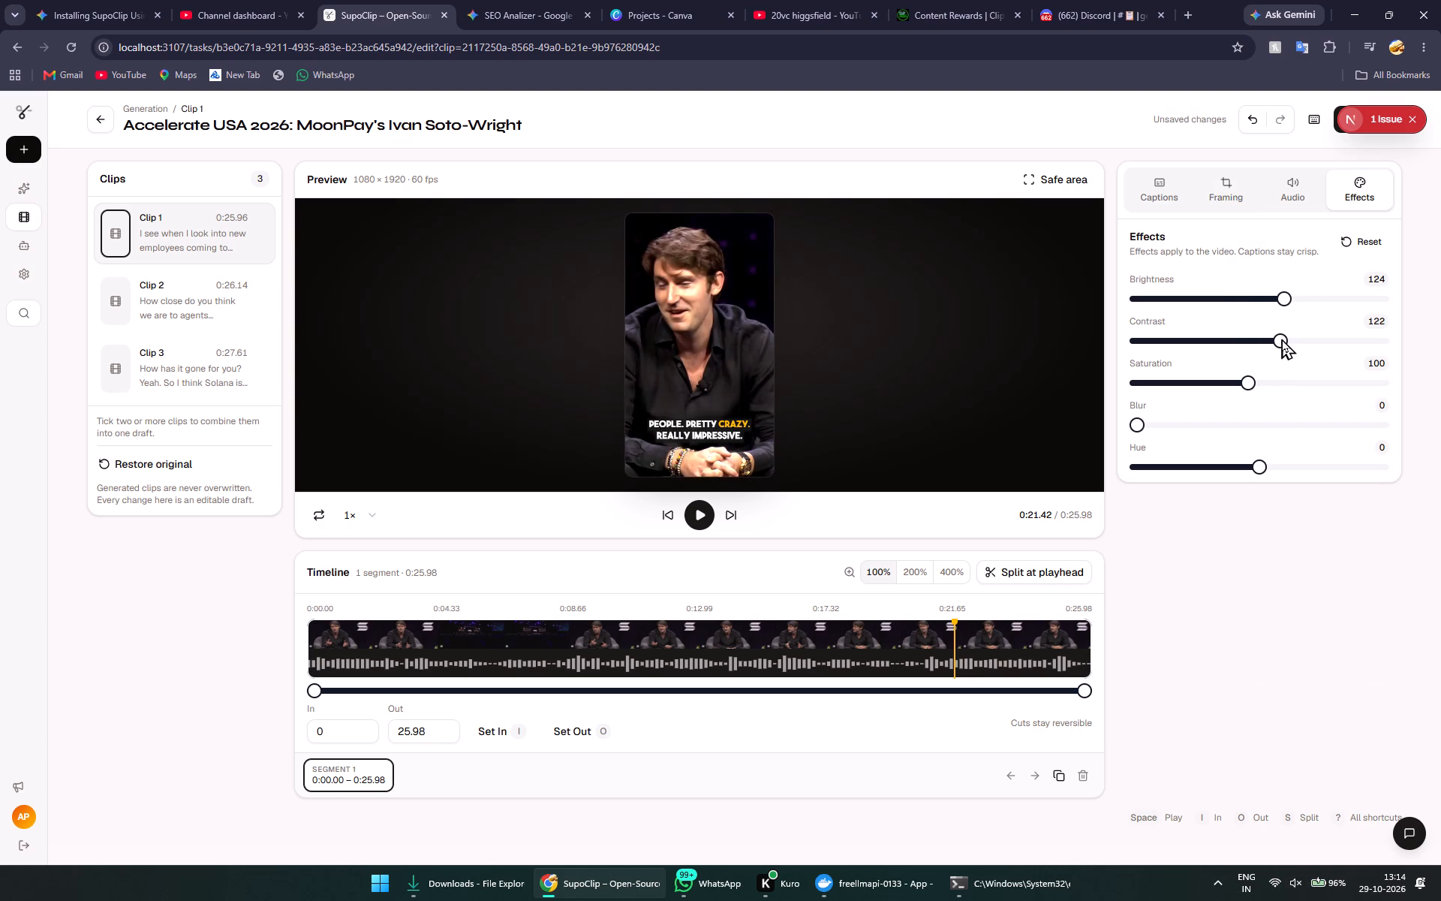
{"action": "left_click_drag", "start_coordinate": [1282, 339], "coordinate": [1227, 338]}
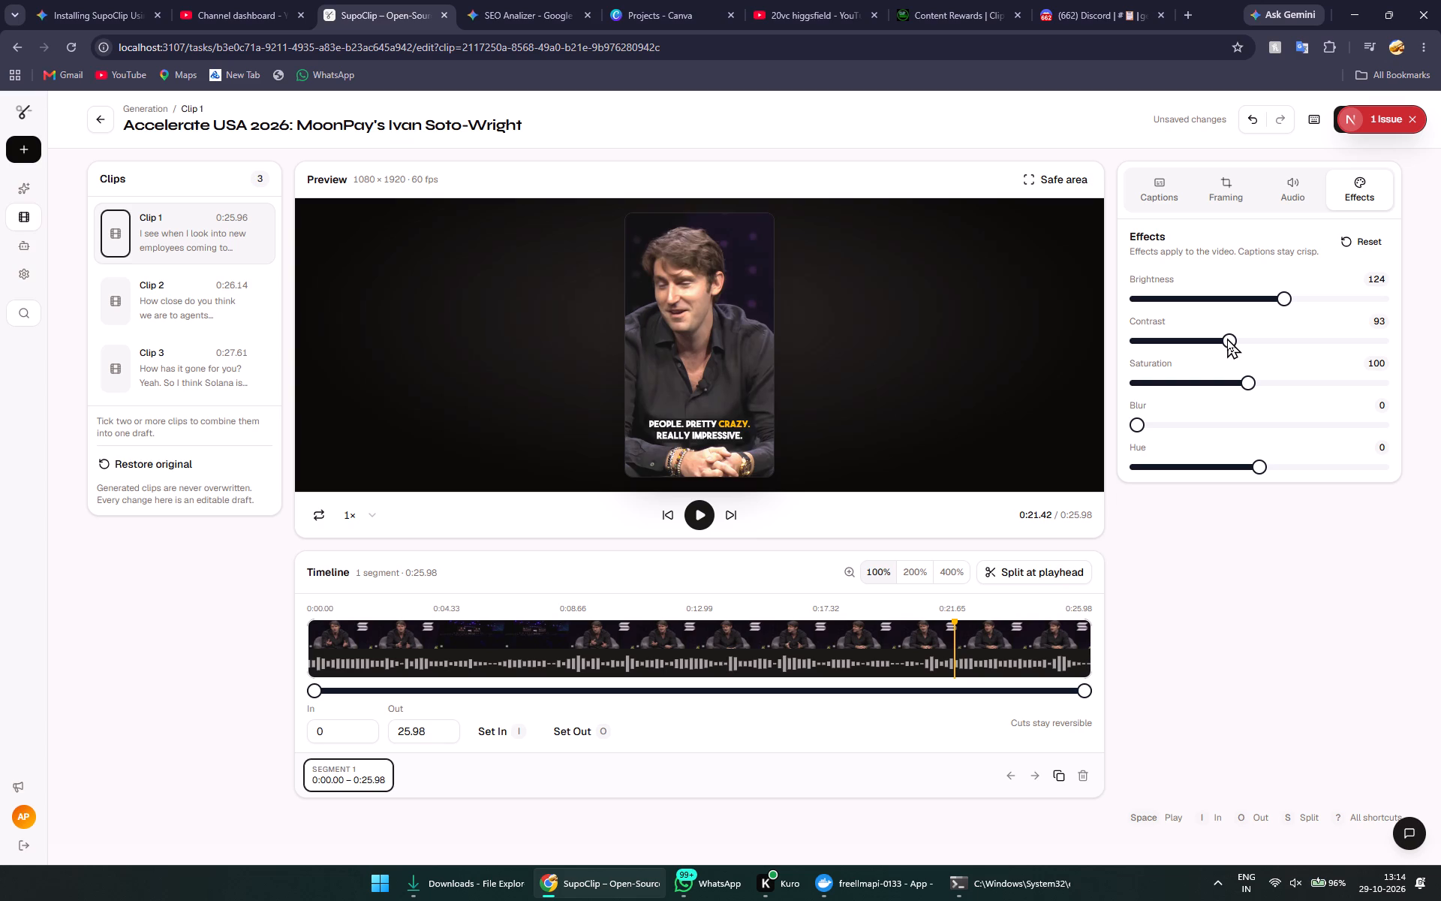
{"action": "left_click_drag", "start_coordinate": [1227, 338], "coordinate": [1221, 338]}
{"action": "left_click_drag", "start_coordinate": [1280, 299], "coordinate": [1274, 299]}
{"action": "left_click_drag", "start_coordinate": [1274, 299], "coordinate": [1271, 299]}
Try a strong blur on Clip 1, and settle the blur effect at 0.5.
{"action": "left_click_drag", "start_coordinate": [1140, 425], "coordinate": [1320, 417]}
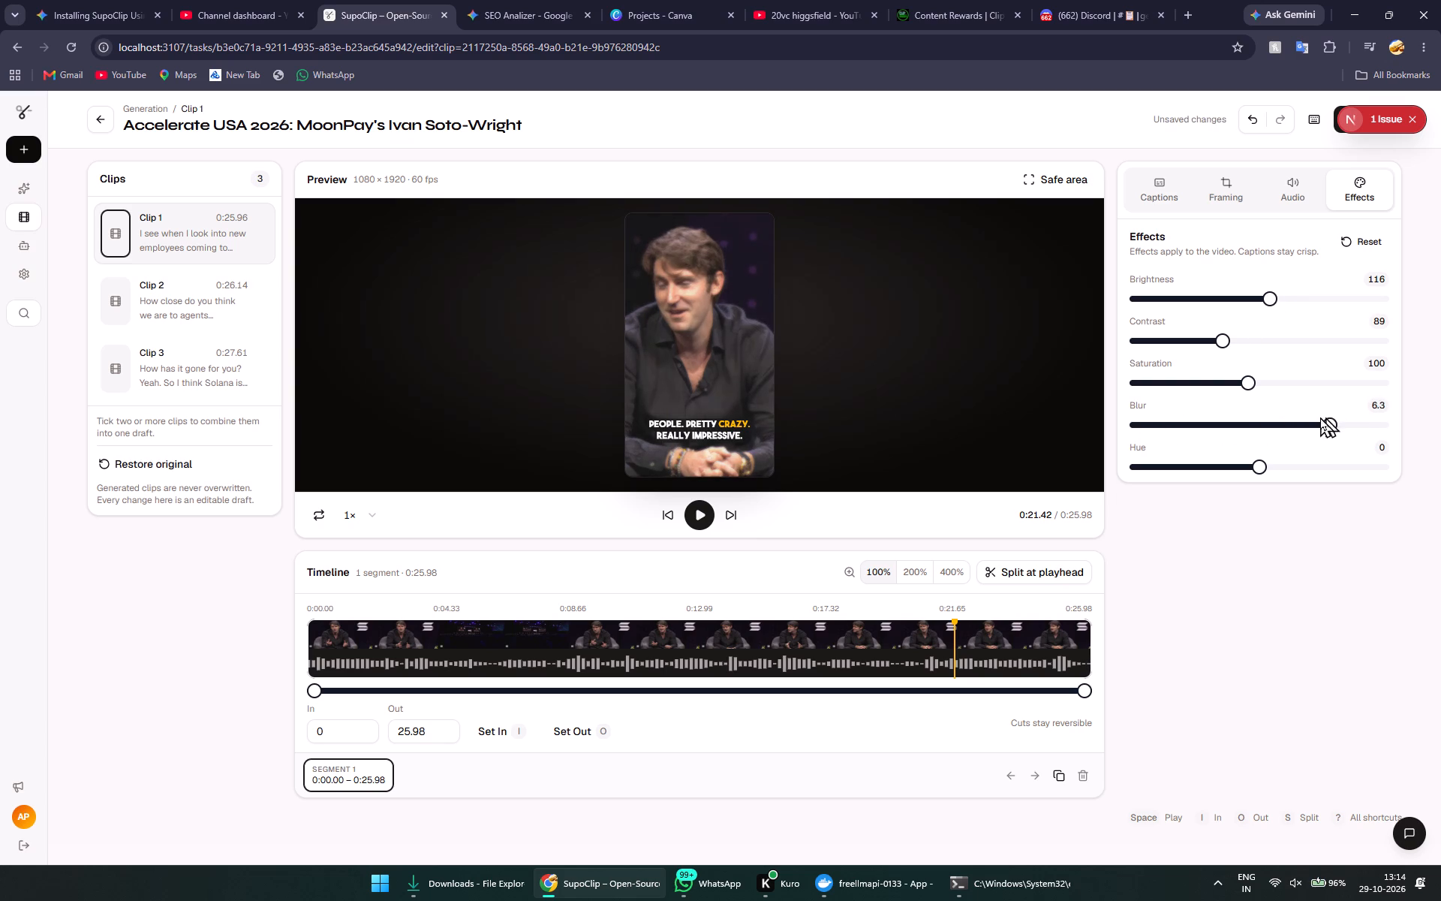
{"action": "left_click_drag", "start_coordinate": [1320, 417], "coordinate": [1128, 411]}
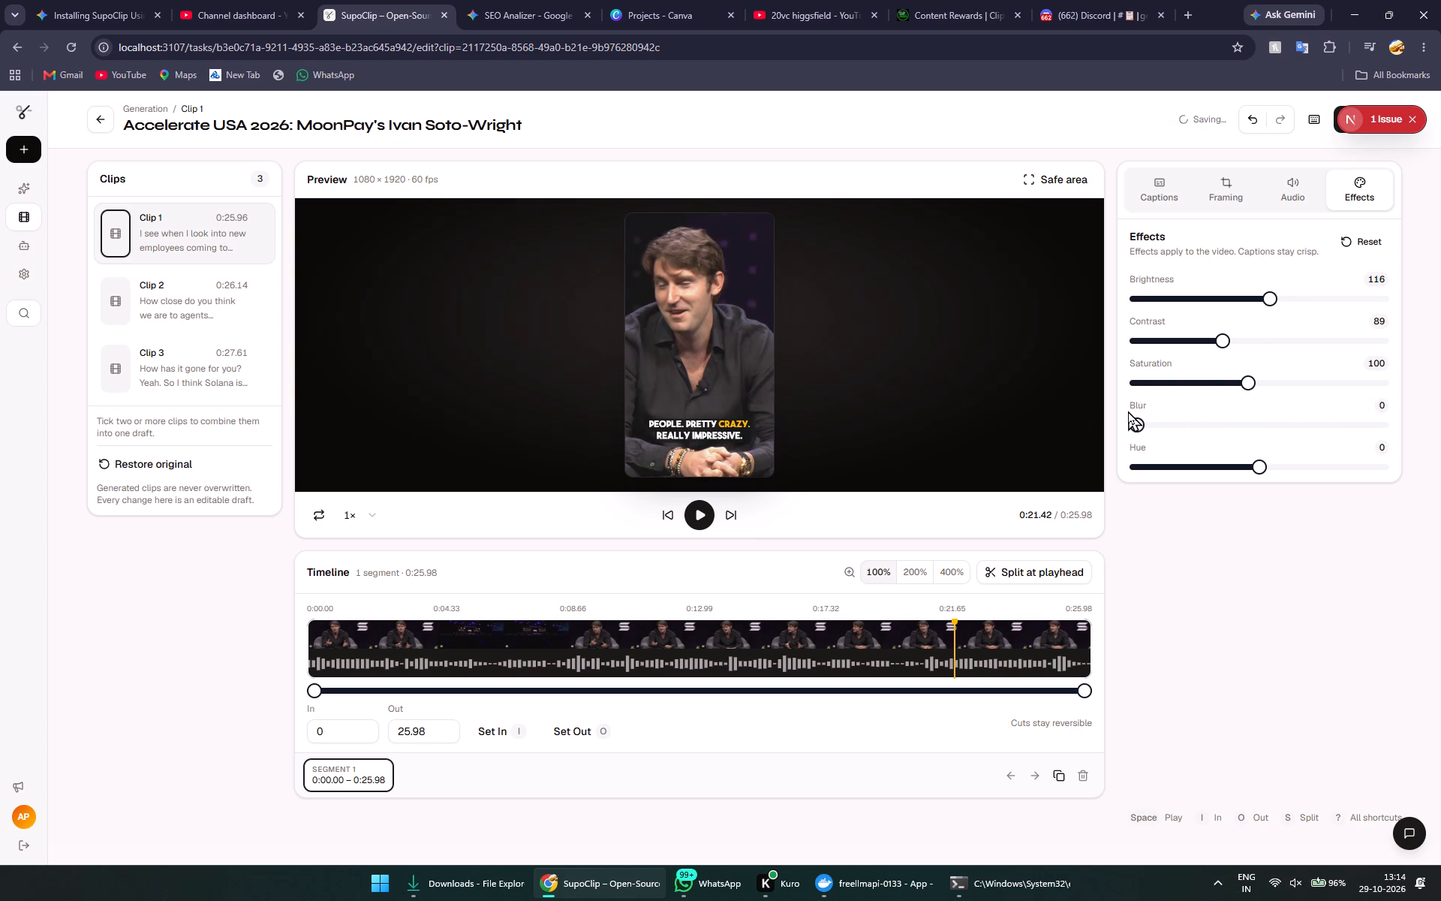
{"action": "left_click_drag", "start_coordinate": [1128, 411], "coordinate": [1145, 410]}
Try different hue shifts on Clip 1 in both directions, and settle the hue effect at 1.
{"action": "left_click_drag", "start_coordinate": [1257, 471], "coordinate": [1131, 464]}
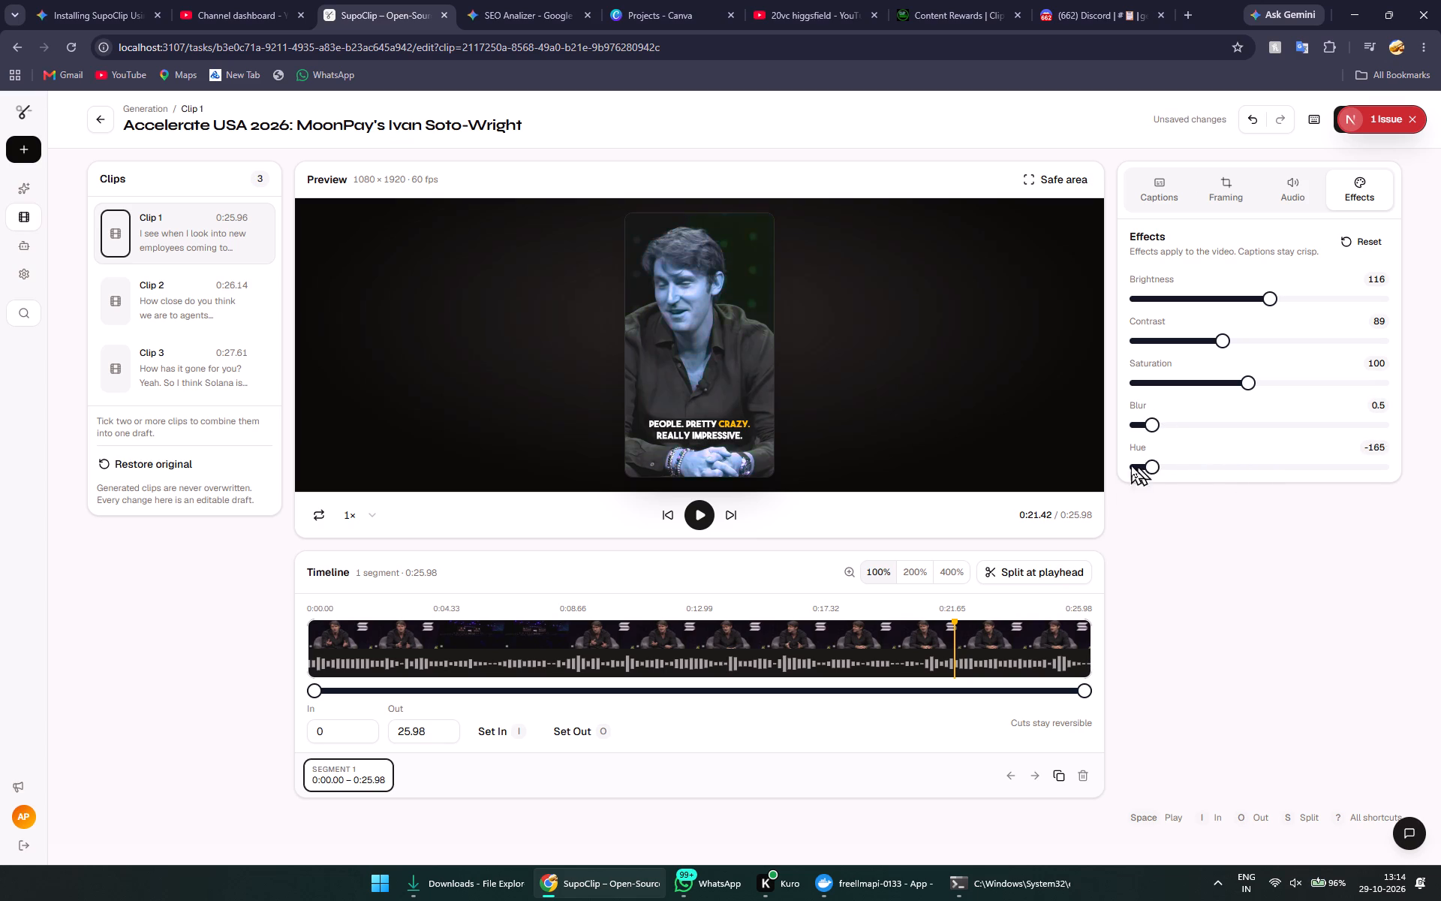
{"action": "left_click_drag", "start_coordinate": [1131, 464], "coordinate": [1257, 465]}
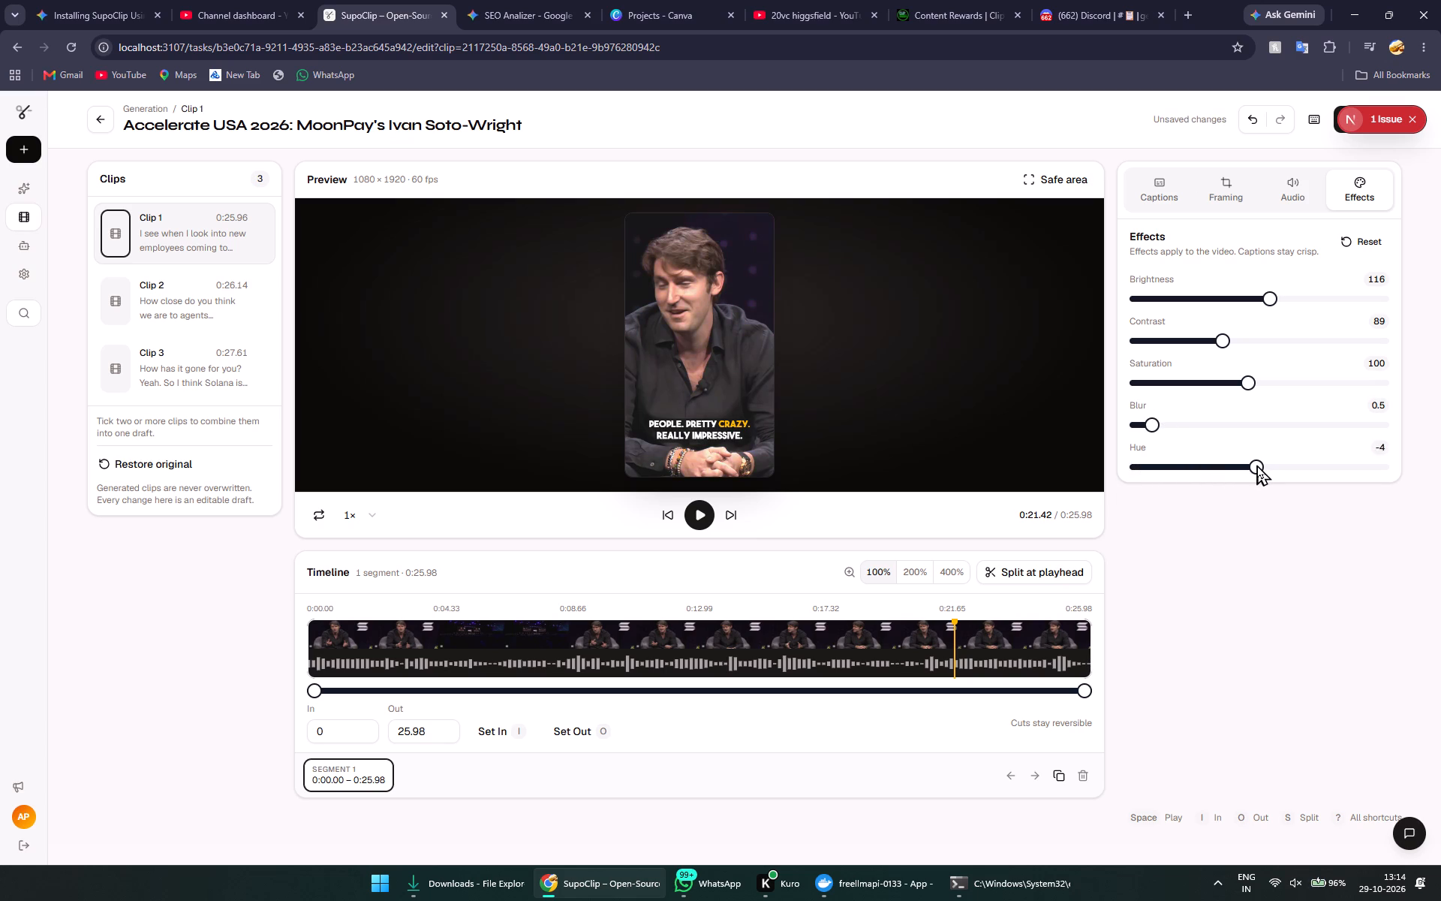
{"action": "left_click_drag", "start_coordinate": [1257, 465], "coordinate": [1256, 463]}
{"action": "left_click_drag", "start_coordinate": [1256, 463], "coordinate": [1331, 474]}
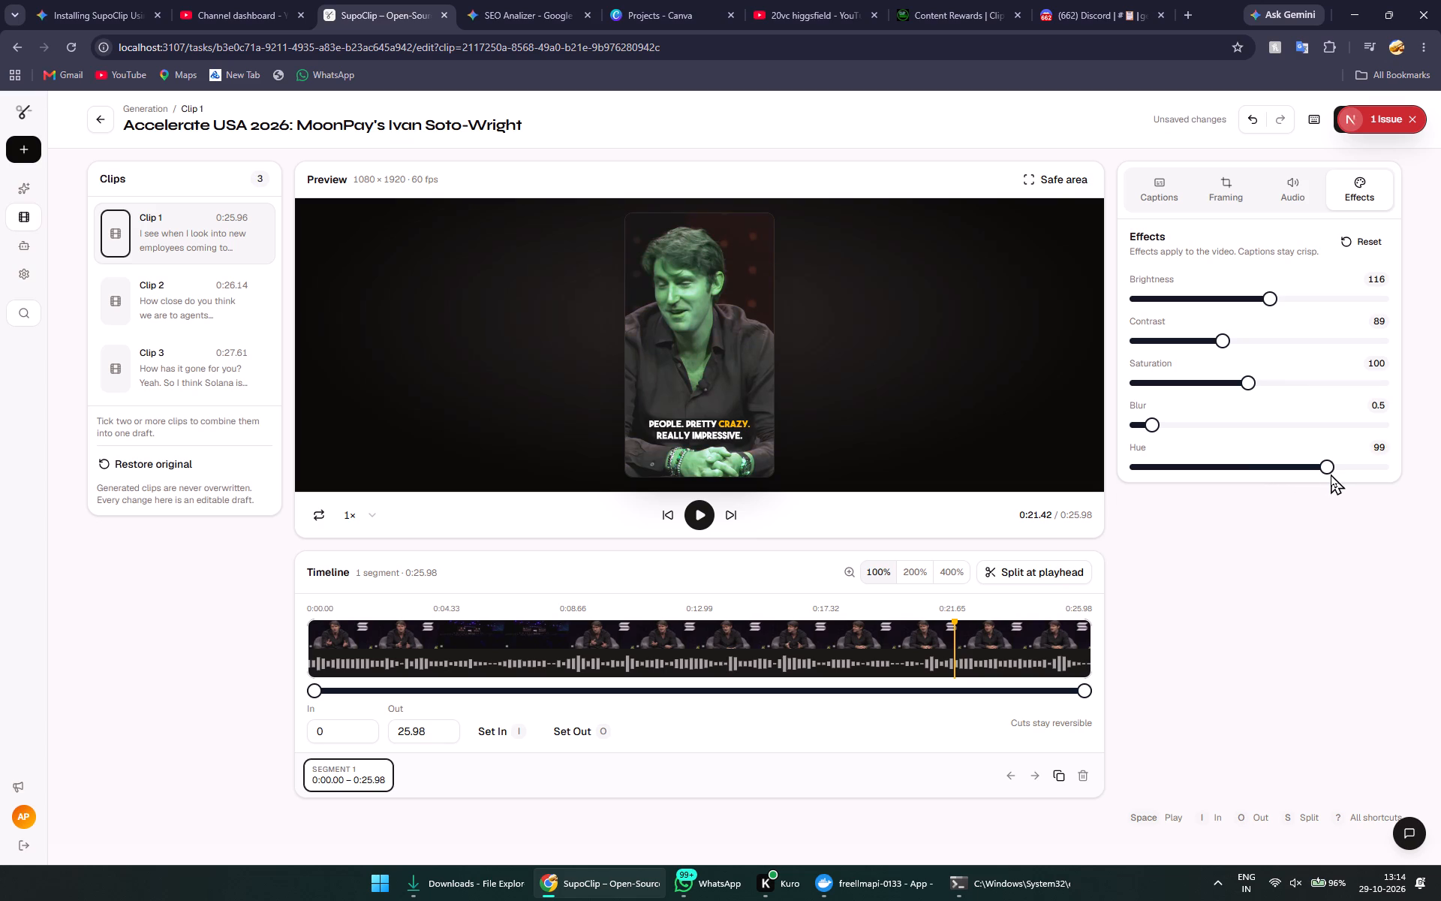
{"action": "left_click_drag", "start_coordinate": [1331, 474], "coordinate": [1267, 450]}
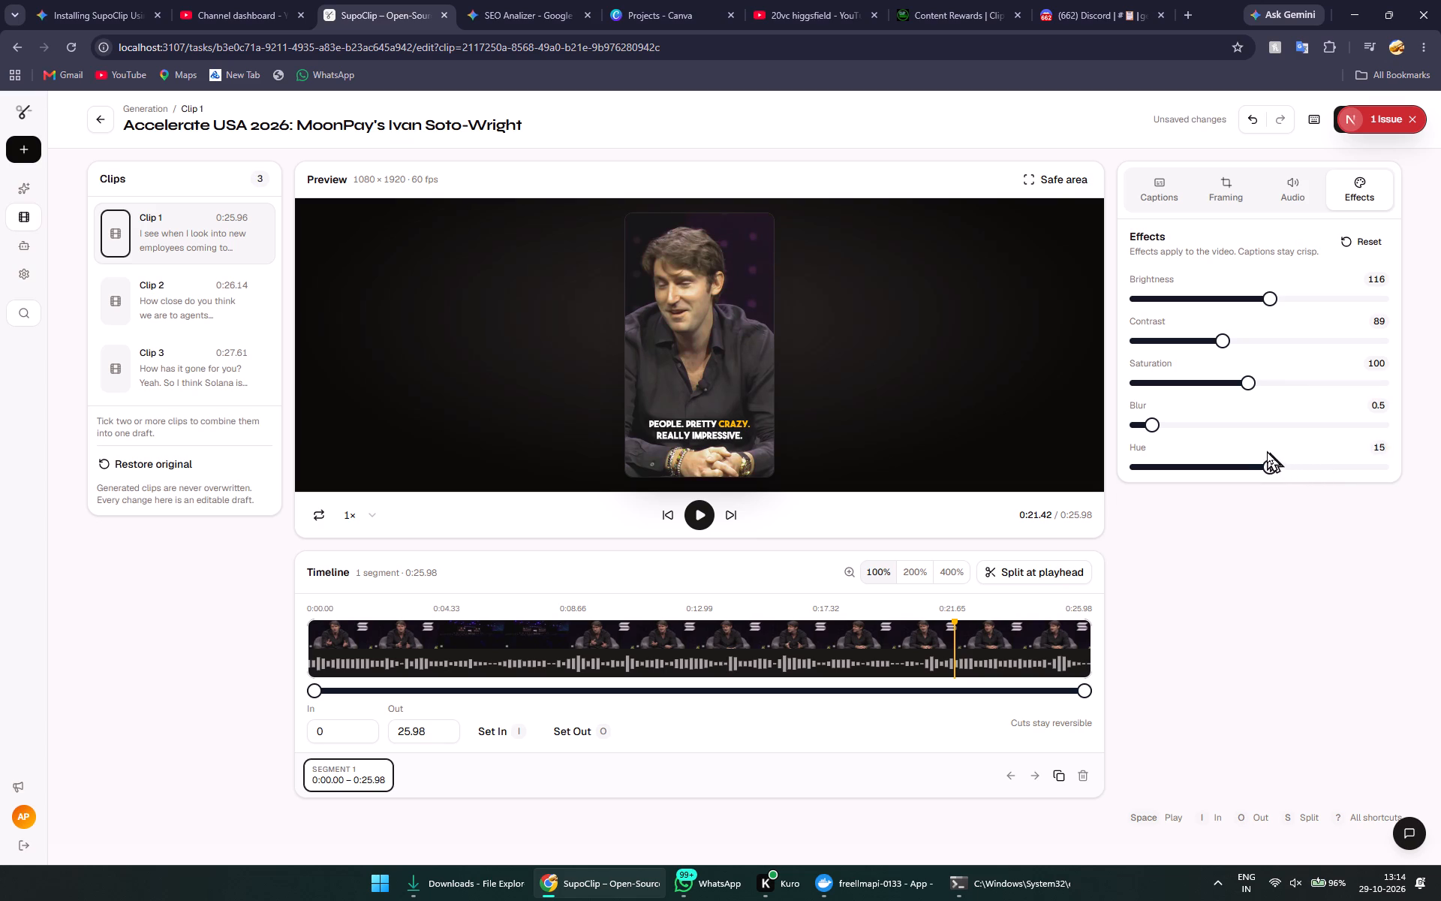
{"action": "left_click_drag", "start_coordinate": [1267, 450], "coordinate": [1265, 447]}
{"action": "left_click_drag", "start_coordinate": [1265, 447], "coordinate": [1260, 447]}
Play back Clip 1 to check the effects, pause it, and look over its caption style, hook title and transcript settings.
{"action": "left_click", "coordinate": [702, 513]}
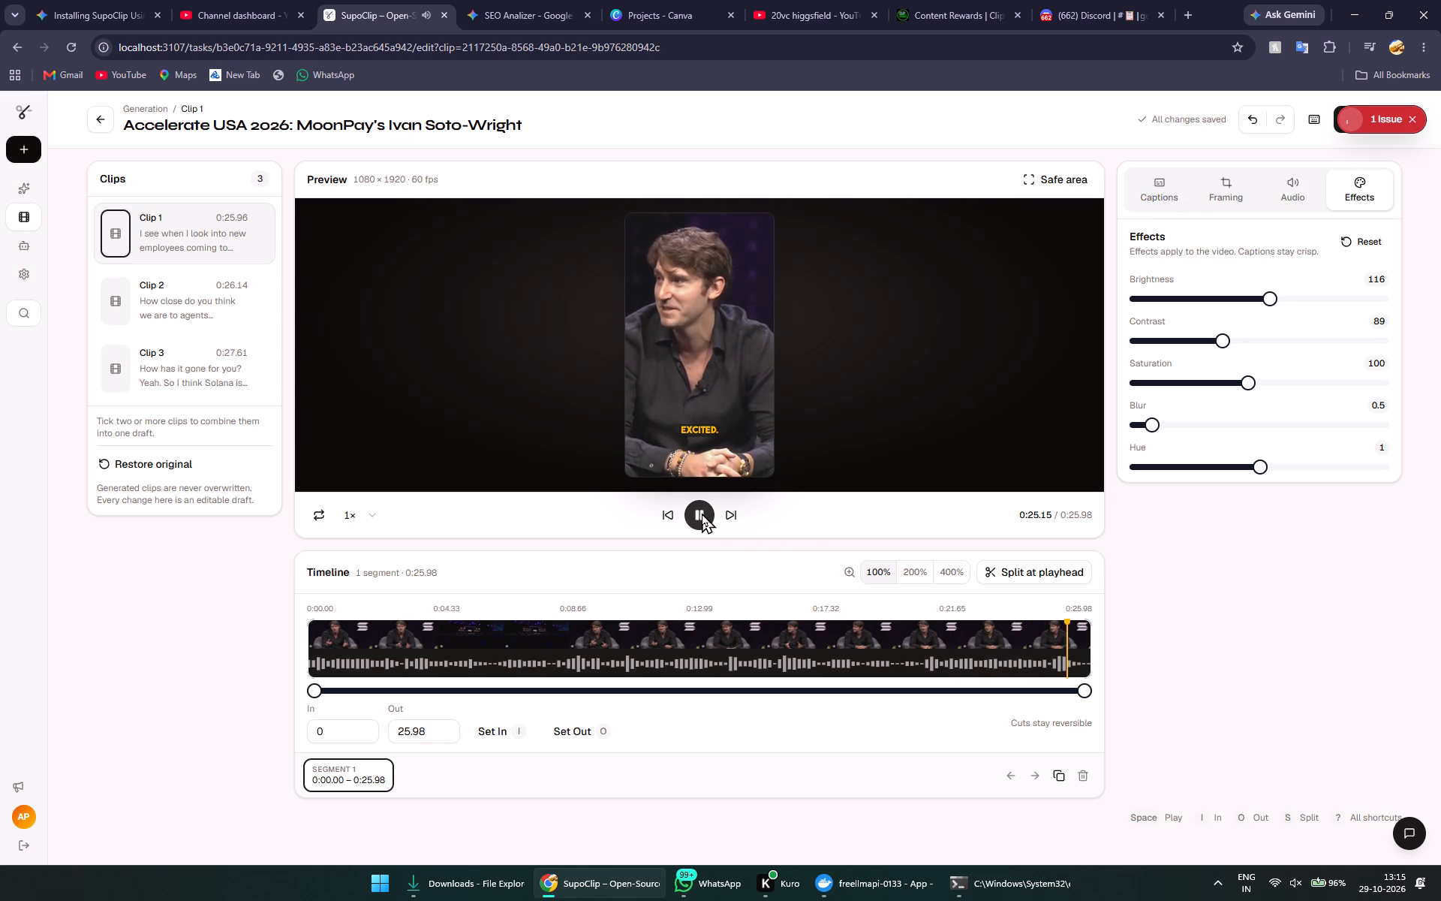
{"action": "left_click", "coordinate": [702, 513]}
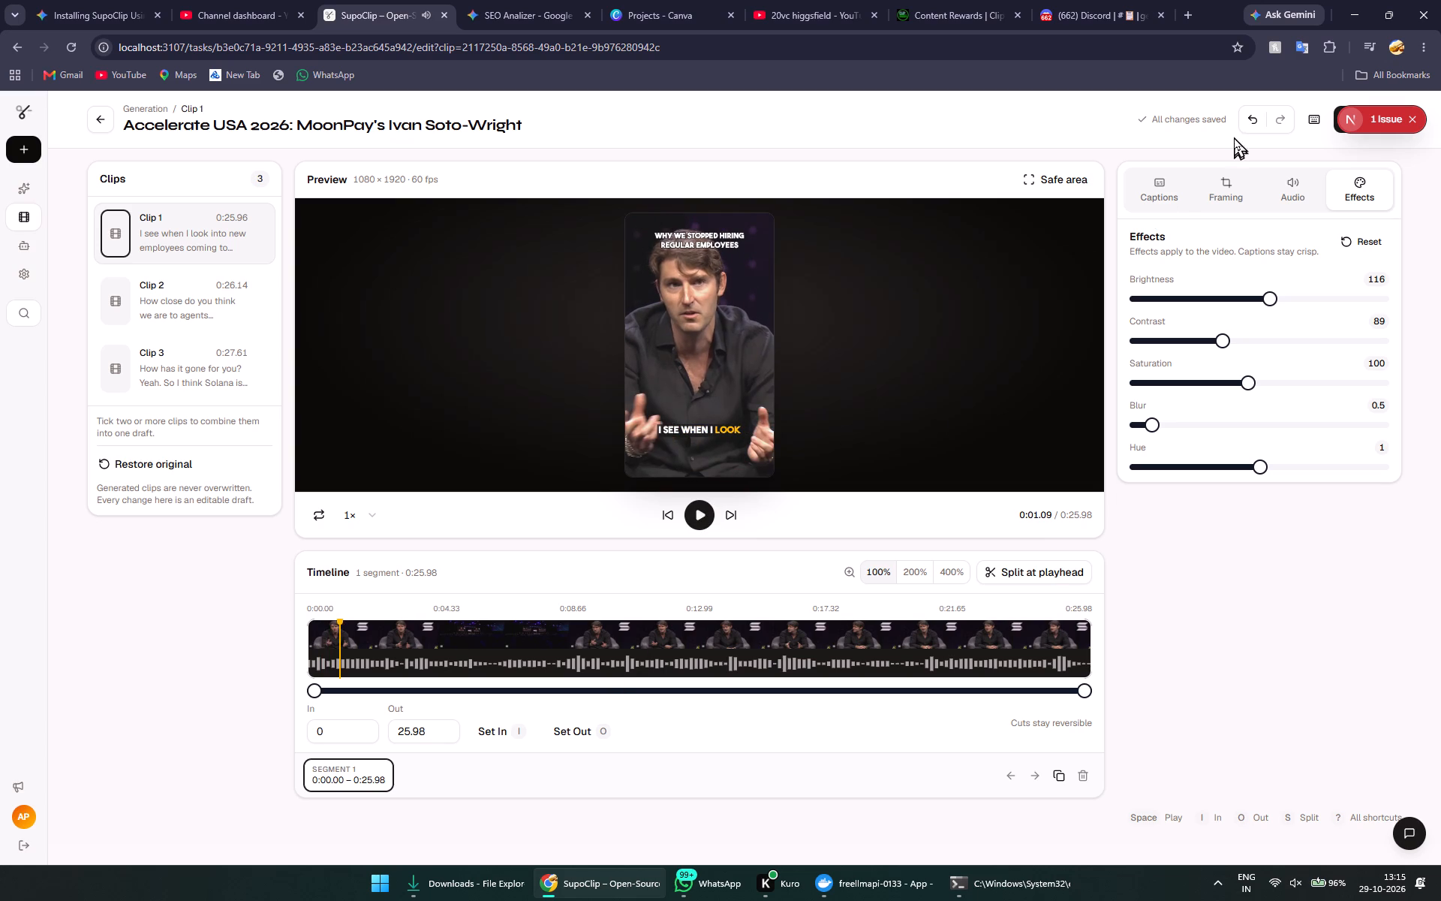
{"action": "left_click", "coordinate": [1137, 200]}
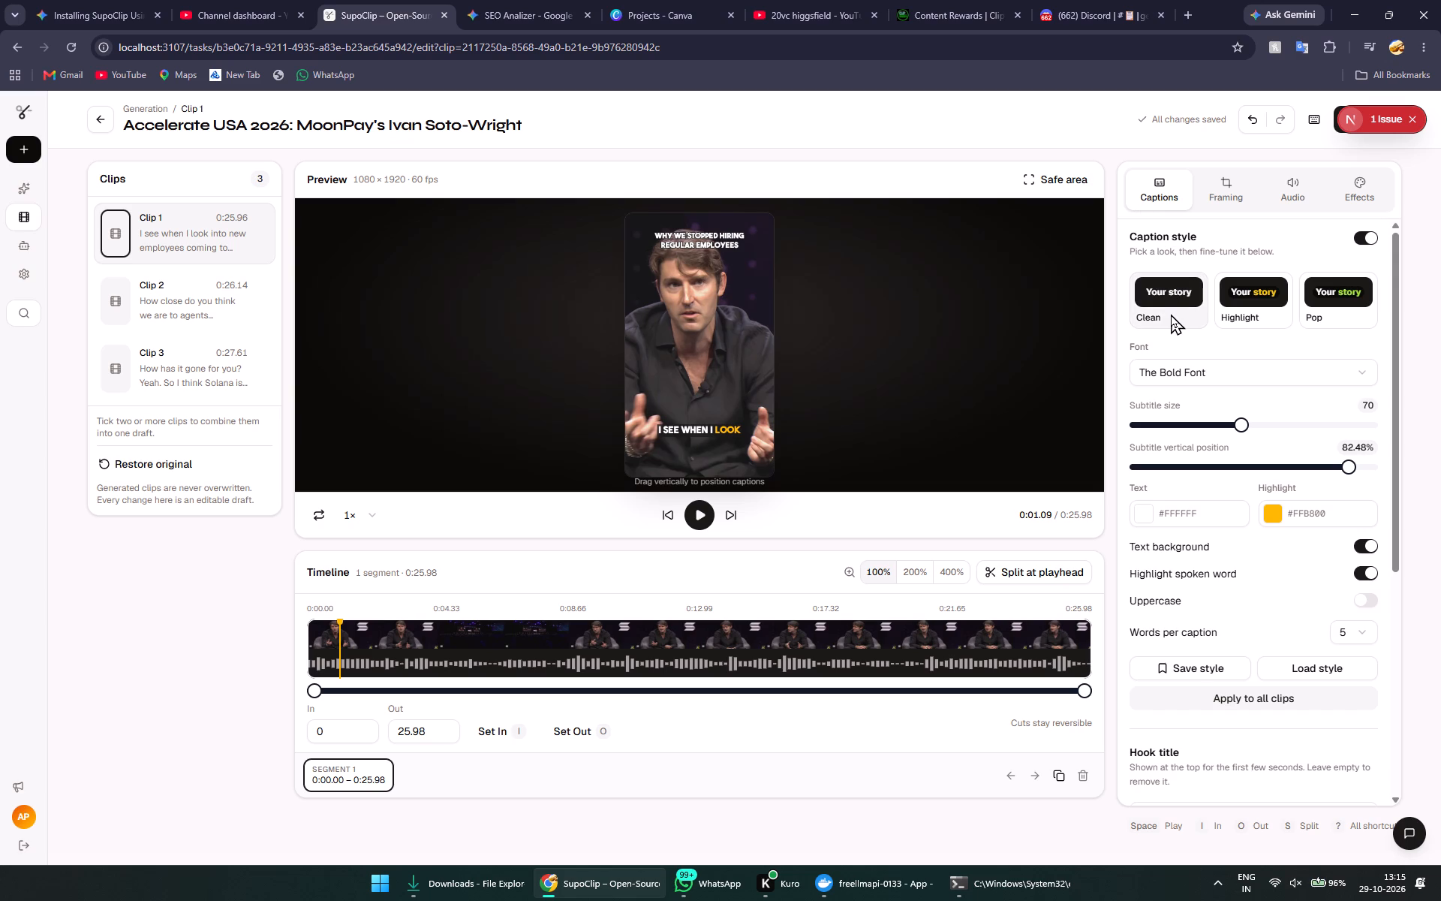
{"action": "scroll", "coordinate": [1171, 314], "scroll_direction": "down", "scroll_amount": 2}
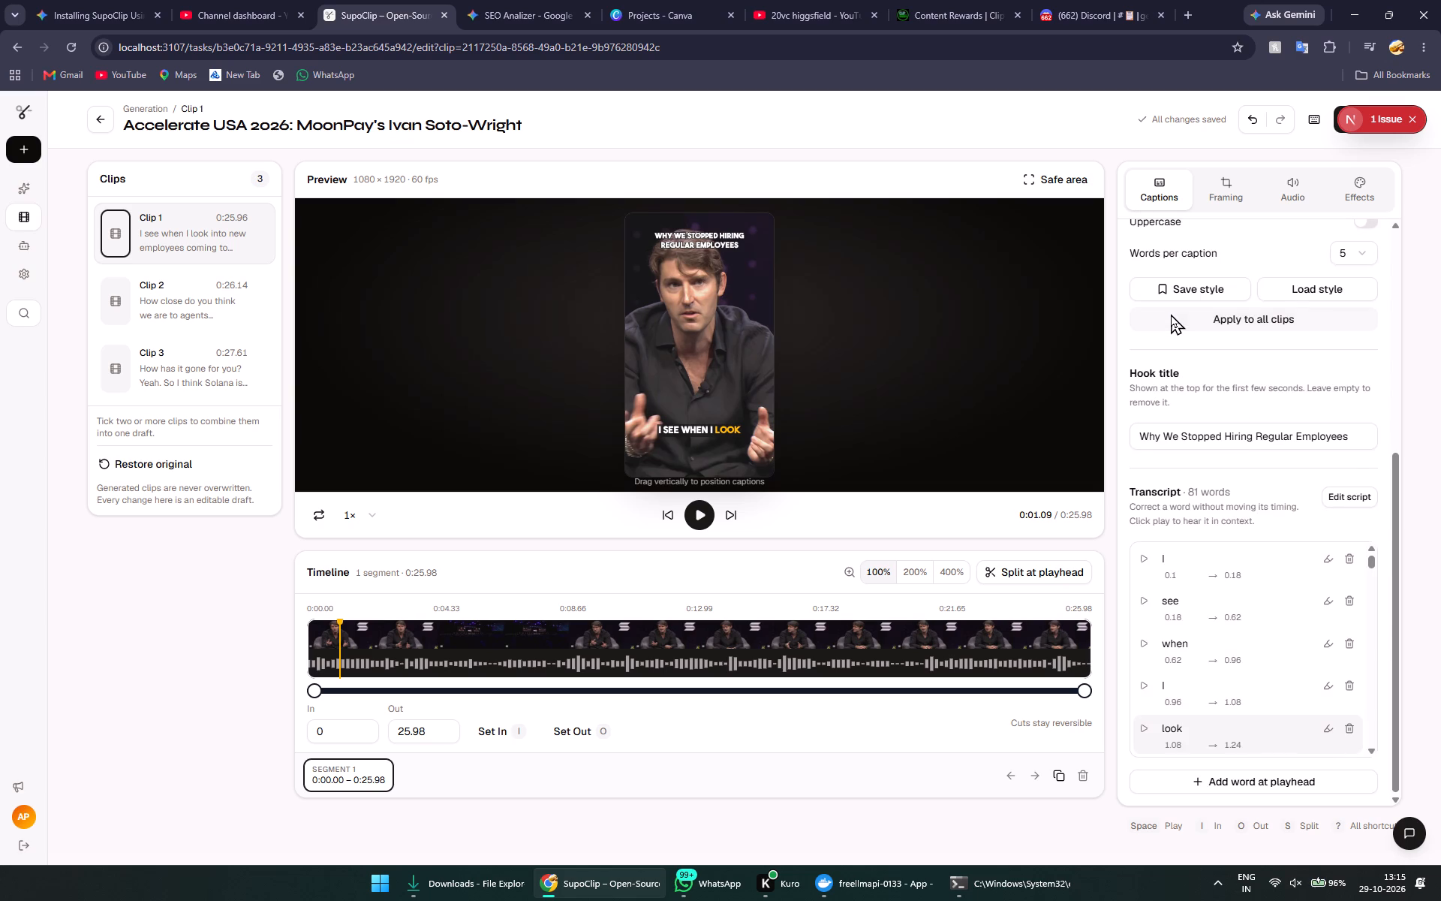
{"action": "scroll", "coordinate": [1171, 314], "scroll_direction": "up", "scroll_amount": 3}
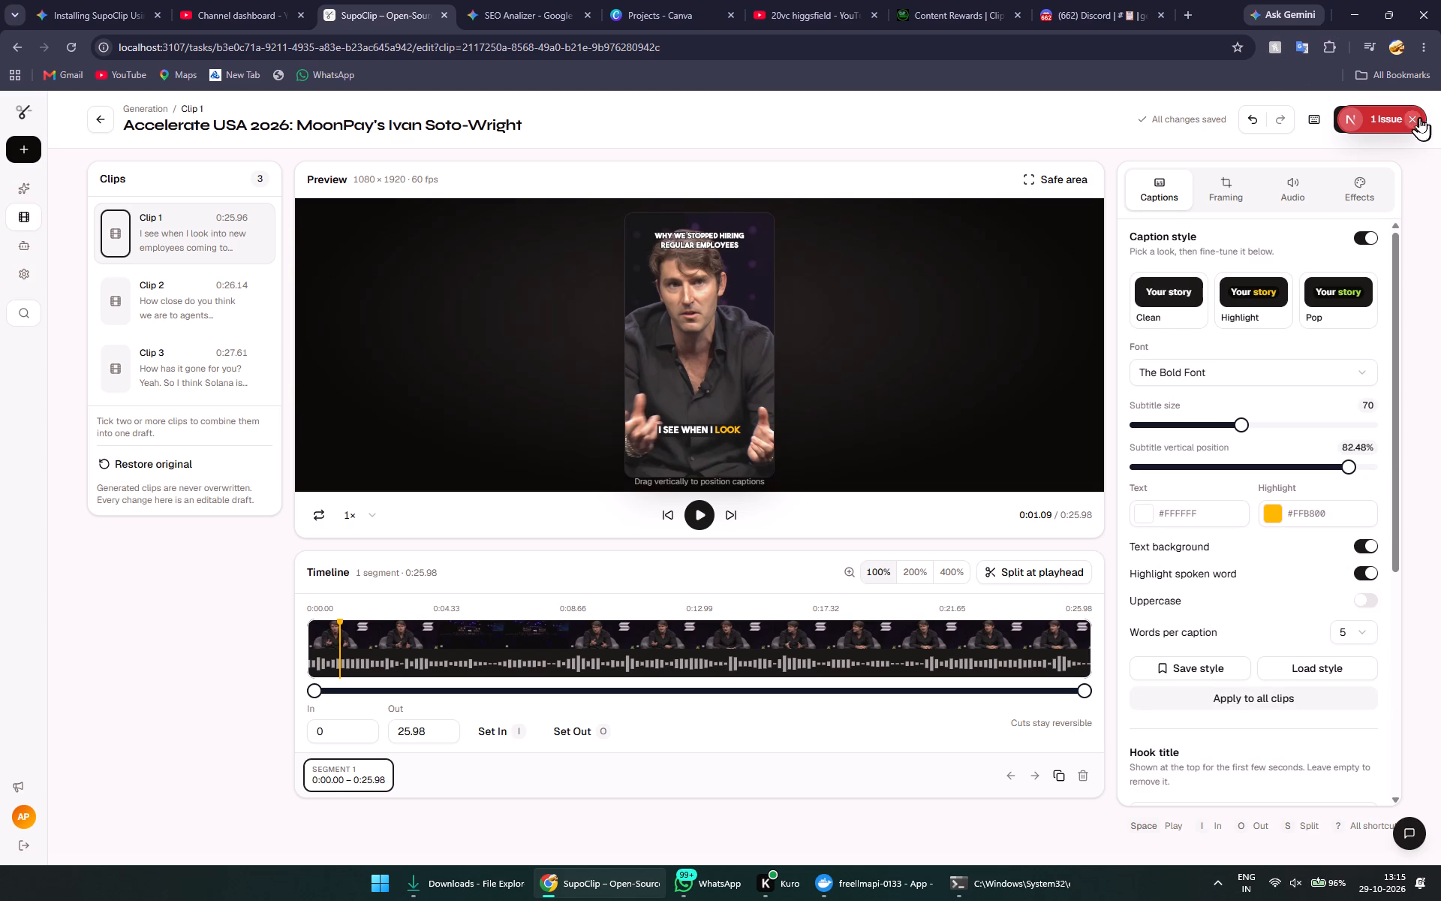
Move the floating "1 Issue" badge clear of the export control and the chat bubble.
{"action": "left_click_drag", "start_coordinate": [1383, 117], "coordinate": [1392, 301]}
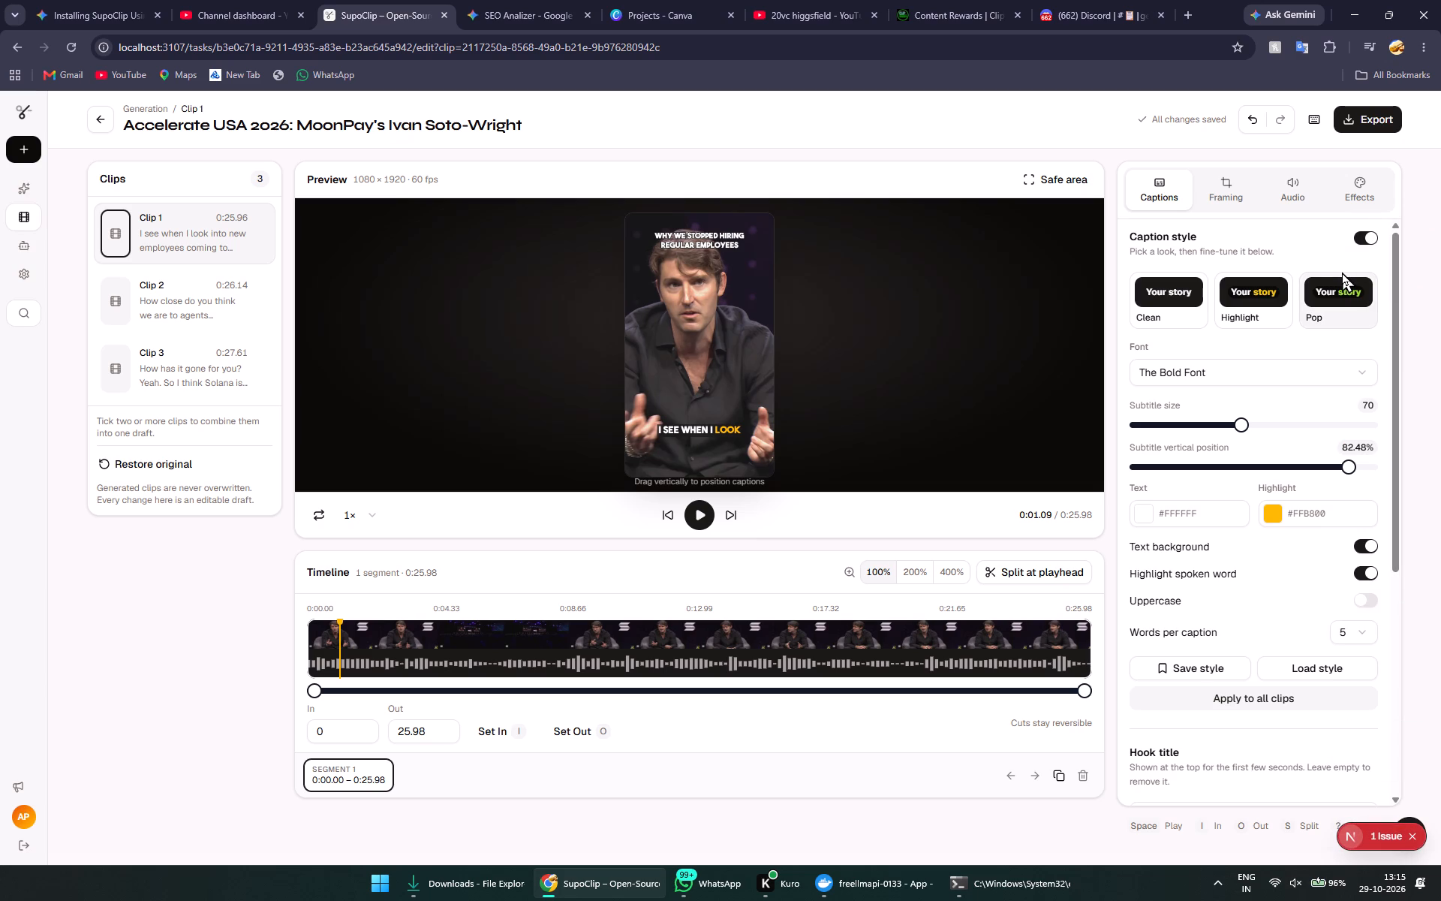
{"action": "left_click_drag", "start_coordinate": [1376, 831], "coordinate": [200, 824]}
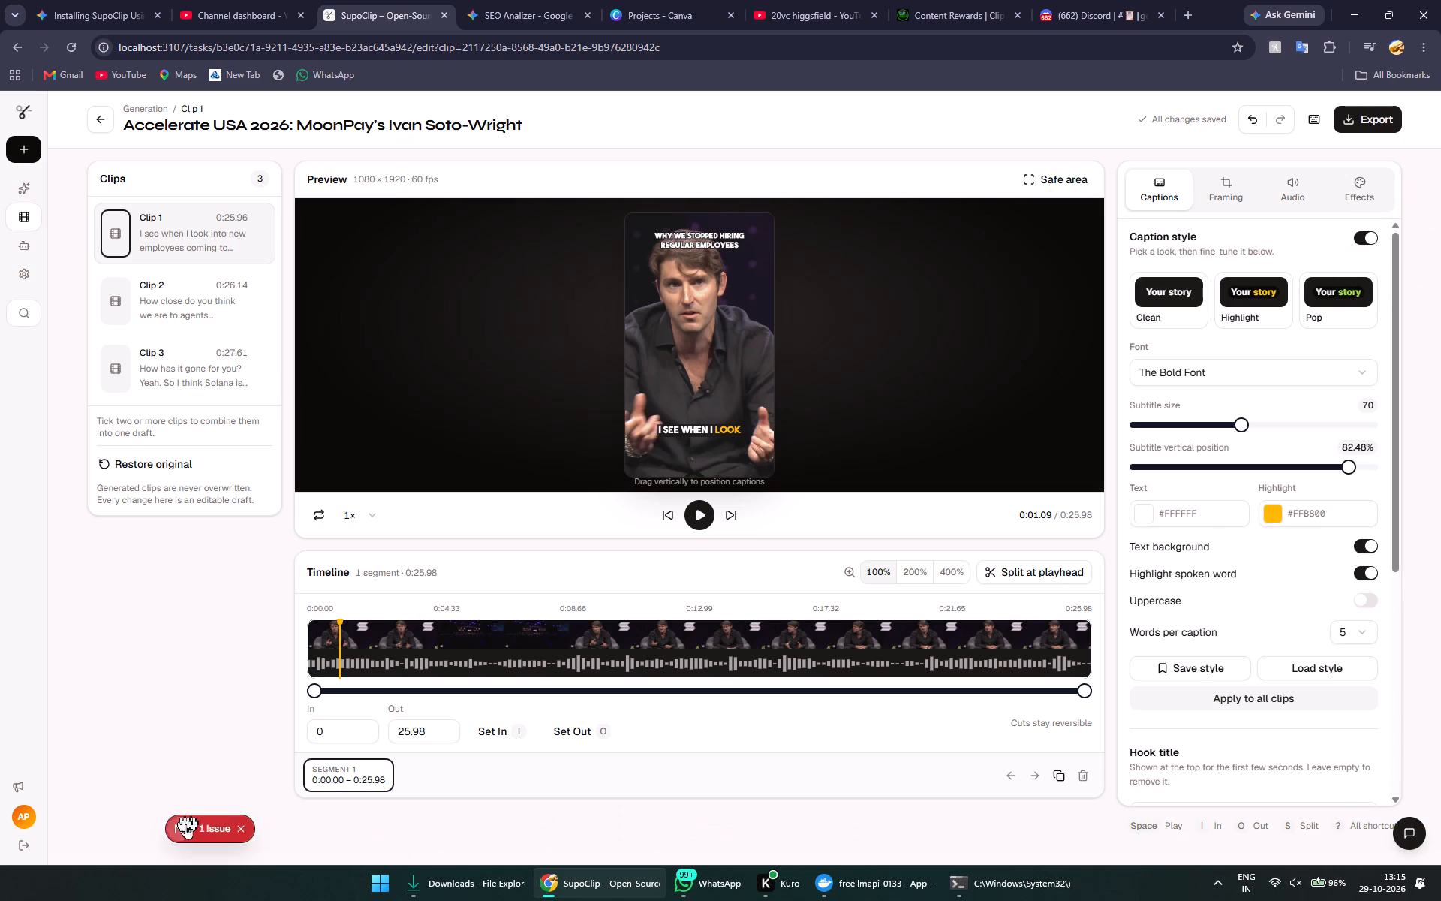
Export Clip 1 for the Reels platform, rendered on this device.
{"action": "left_click", "coordinate": [1359, 113]}
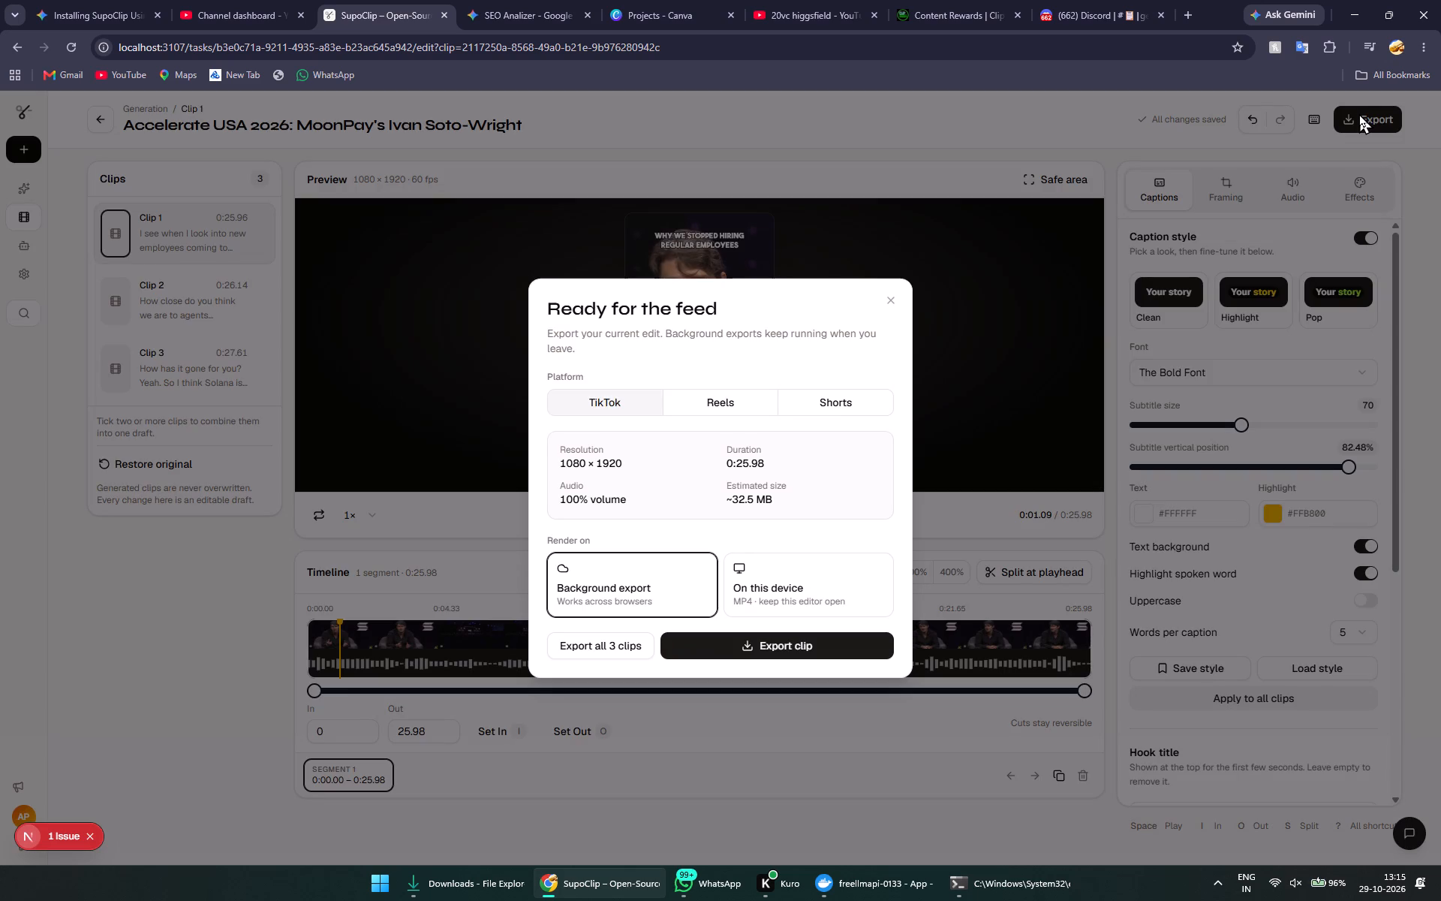
{"action": "left_click", "coordinate": [733, 398]}
{"action": "left_click", "coordinate": [802, 396]}
{"action": "left_click", "coordinate": [740, 404]}
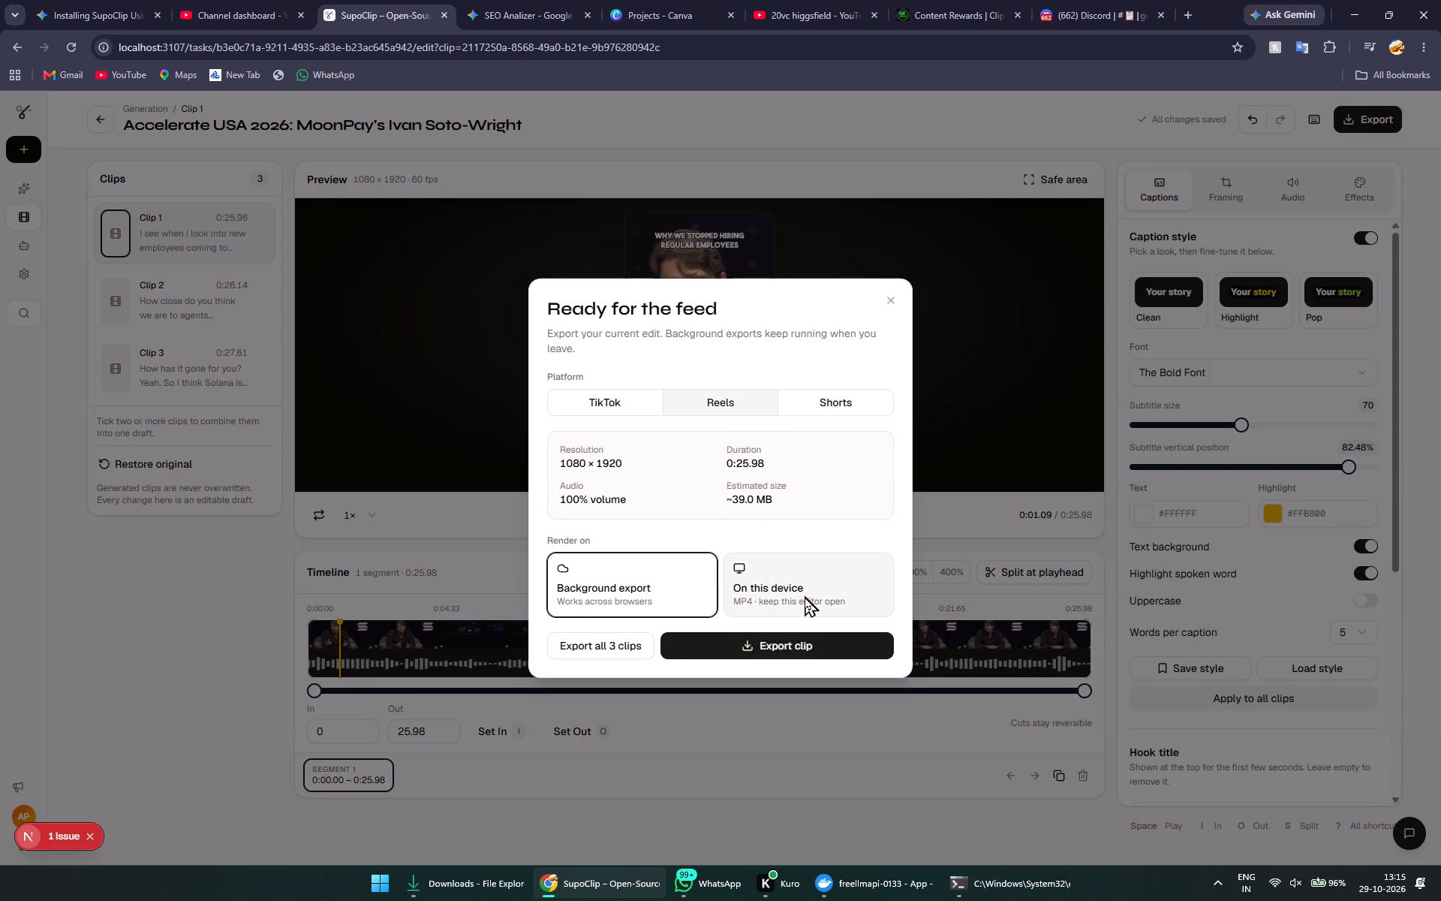
{"action": "left_click", "coordinate": [803, 595]}
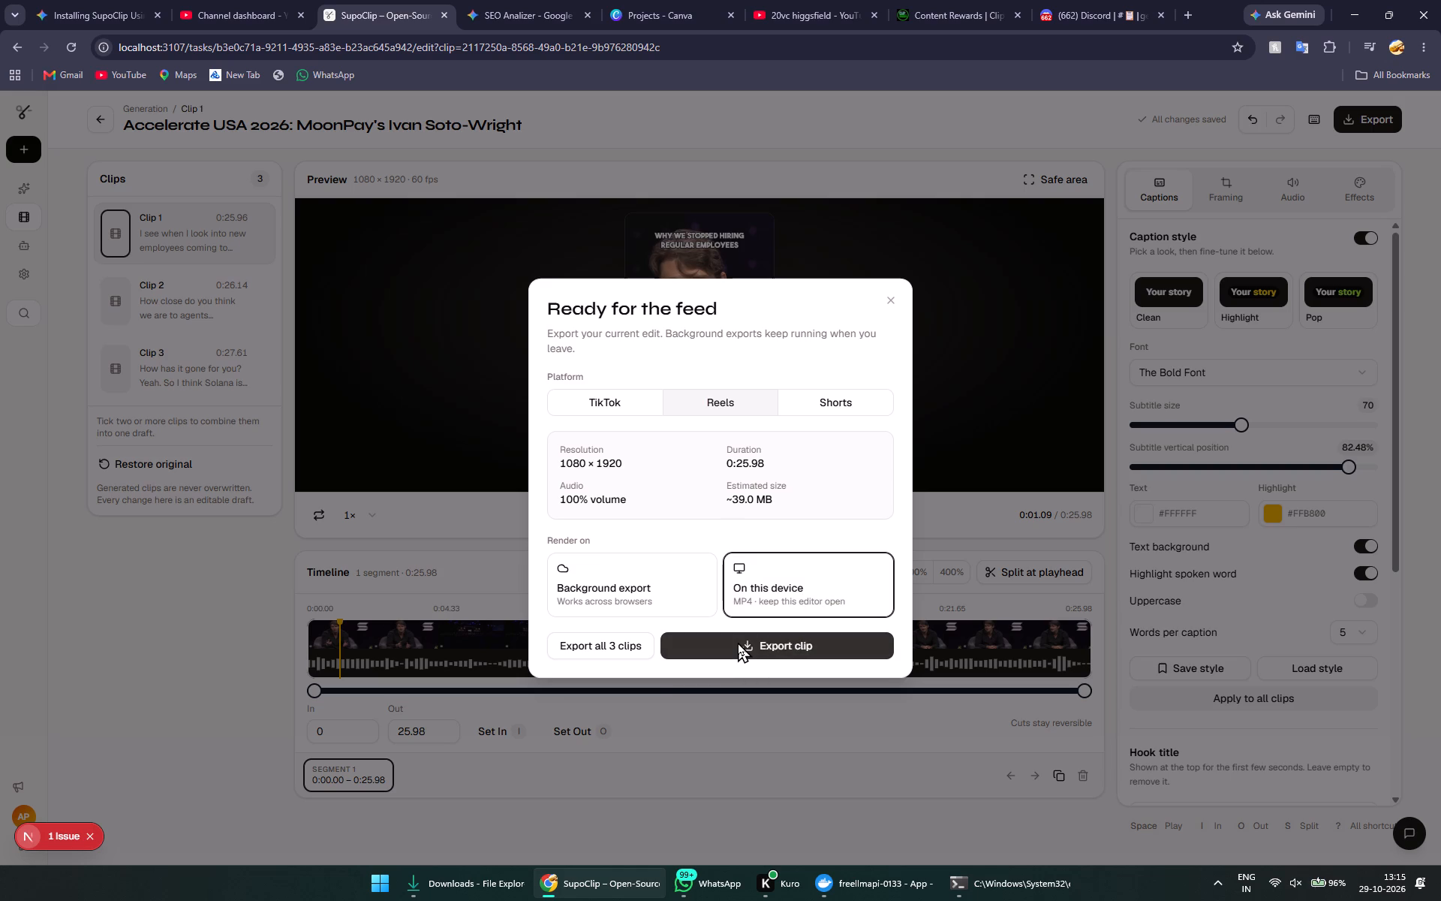
{"action": "left_click", "coordinate": [738, 642]}
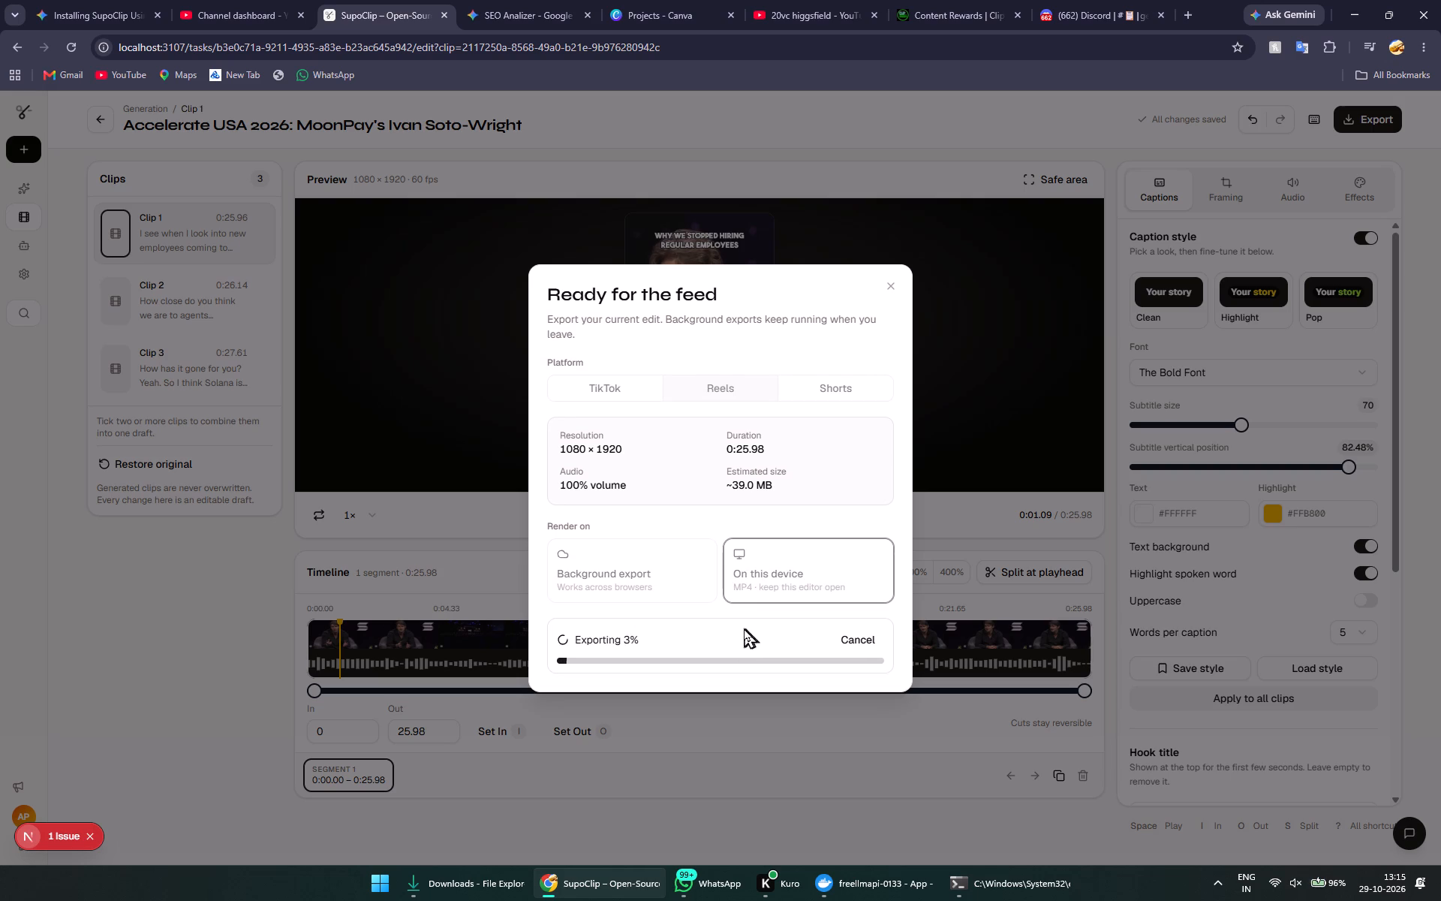
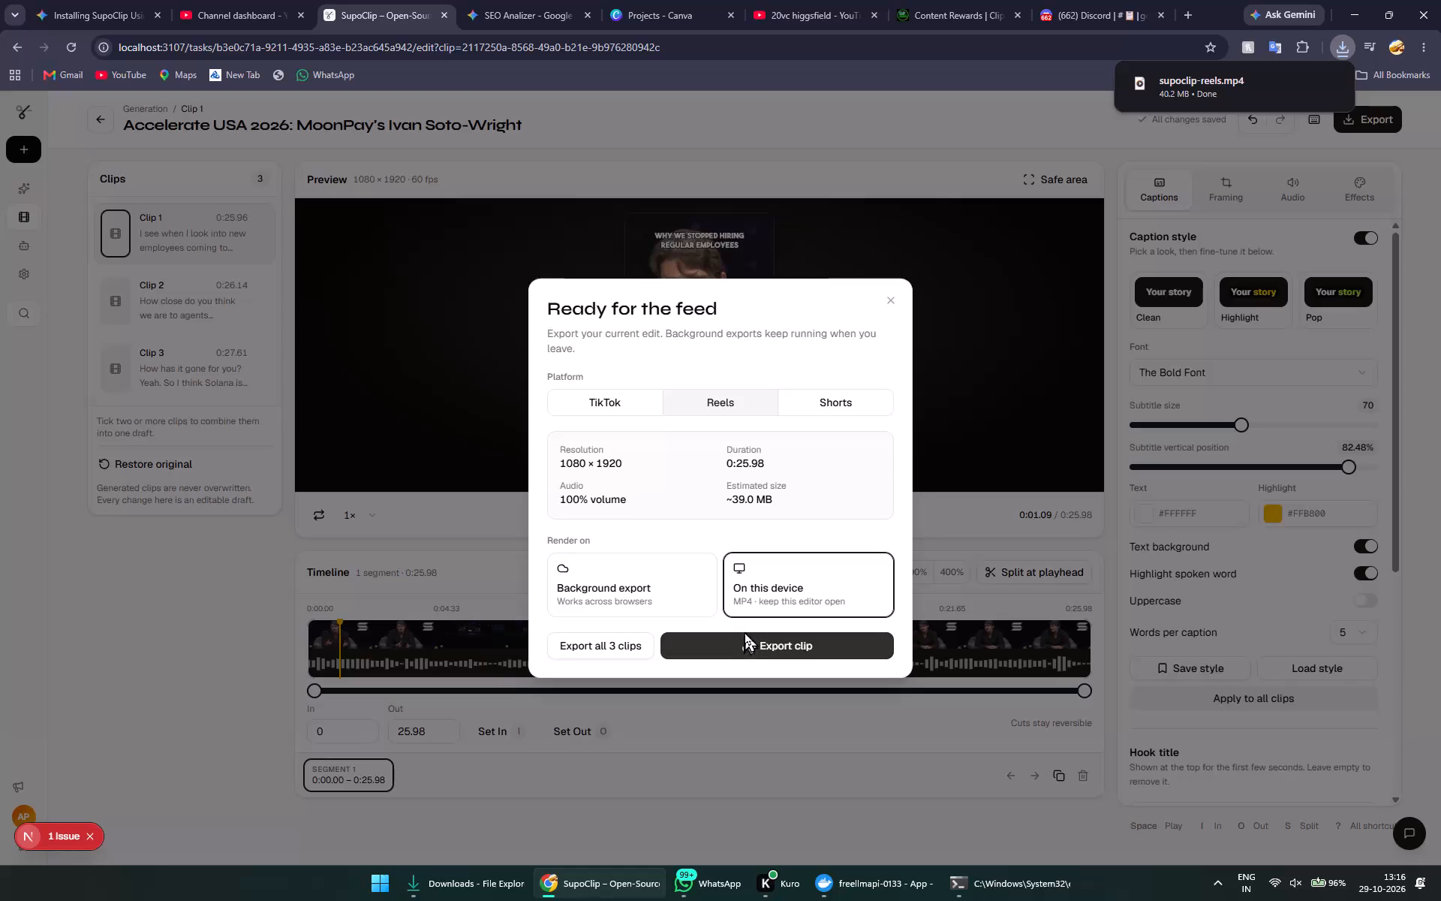
Close the export dialog and open Clip 2 for editing.
{"action": "left_click", "coordinate": [891, 304]}
{"action": "left_click", "coordinate": [182, 304]}
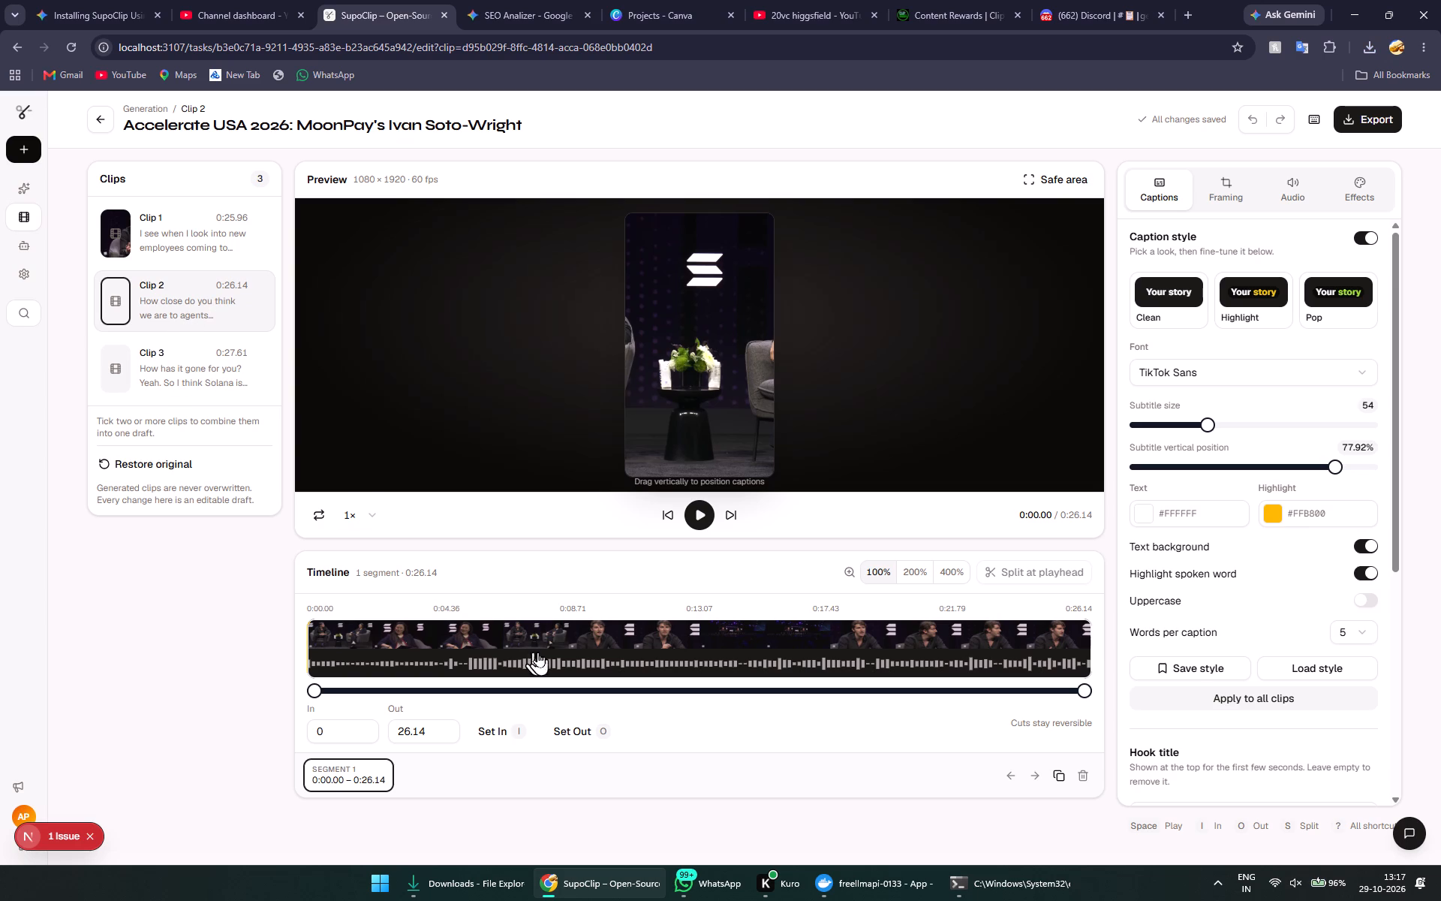
Play Clip 2 to the first close-up of the woman and reframe the video to a horizontal position of about 41%.
{"action": "left_click", "coordinate": [684, 368]}
{"action": "left_click", "coordinate": [694, 520]}
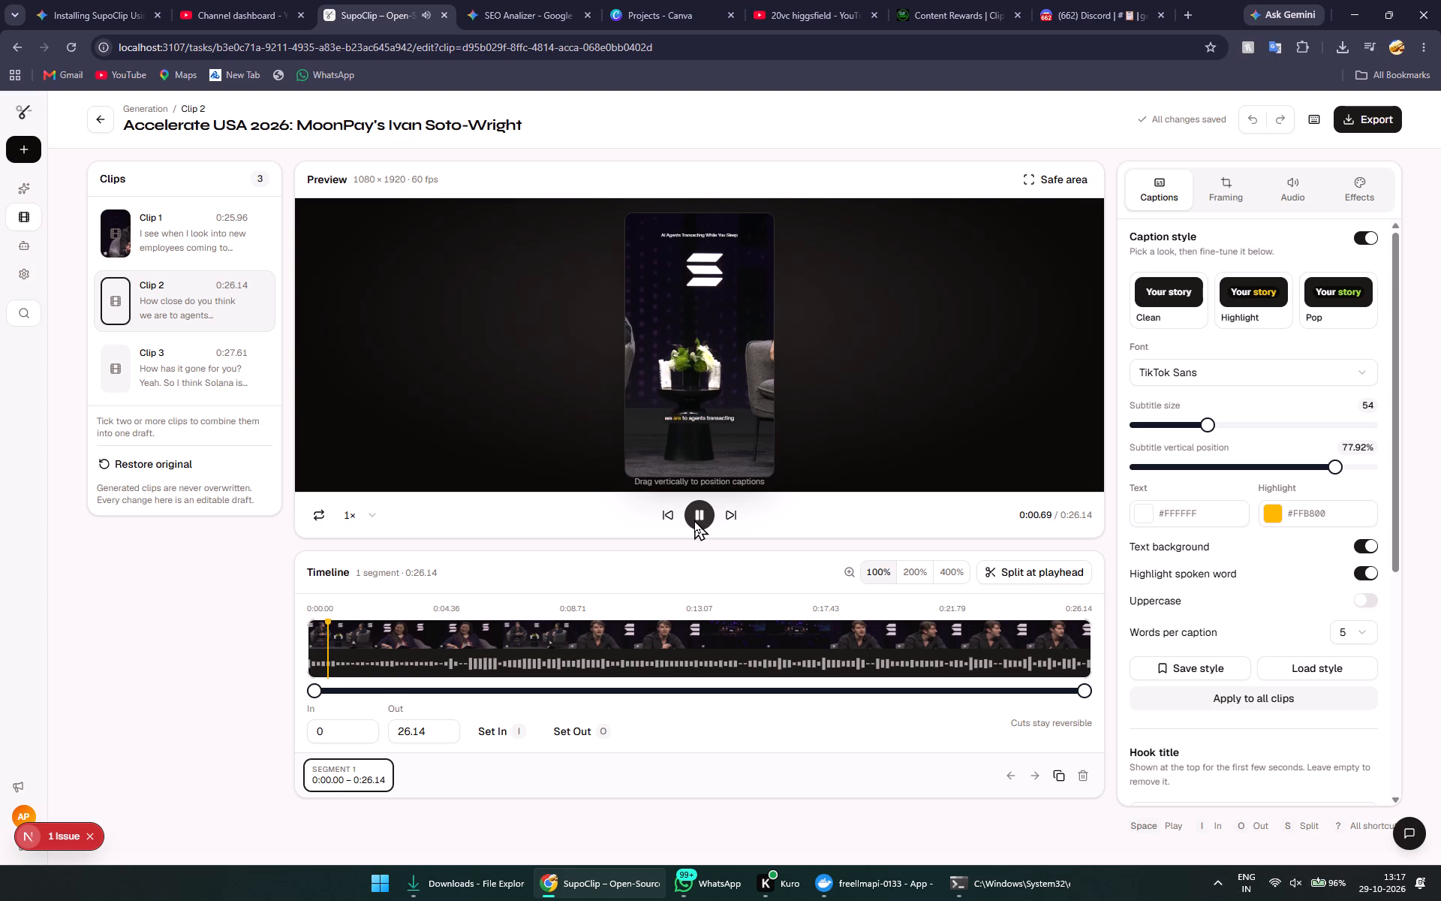
{"action": "left_click", "coordinate": [694, 520]}
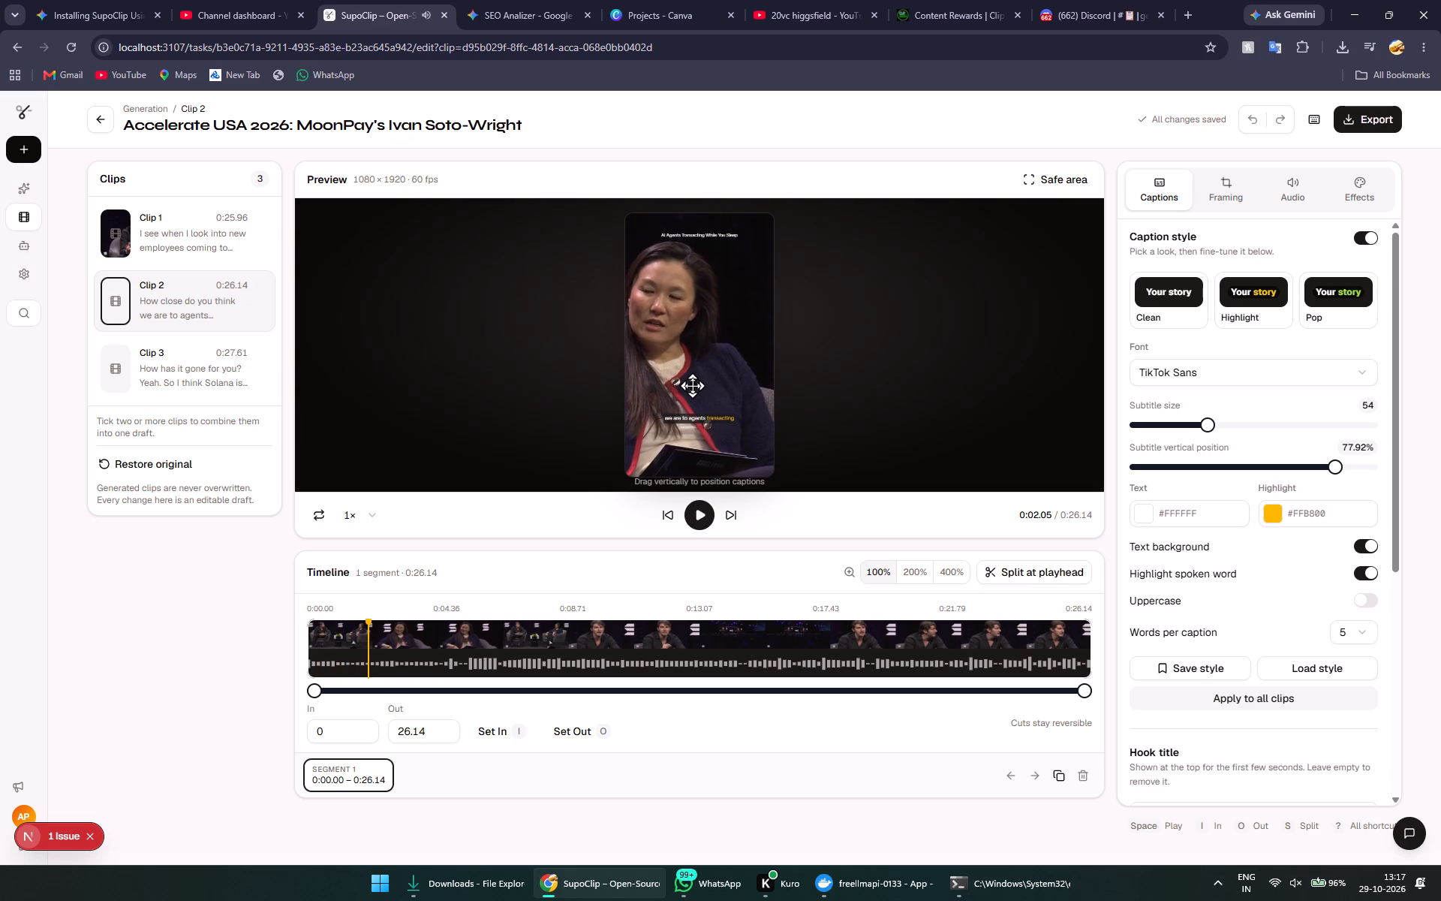
{"action": "left_click", "coordinate": [1235, 185]}
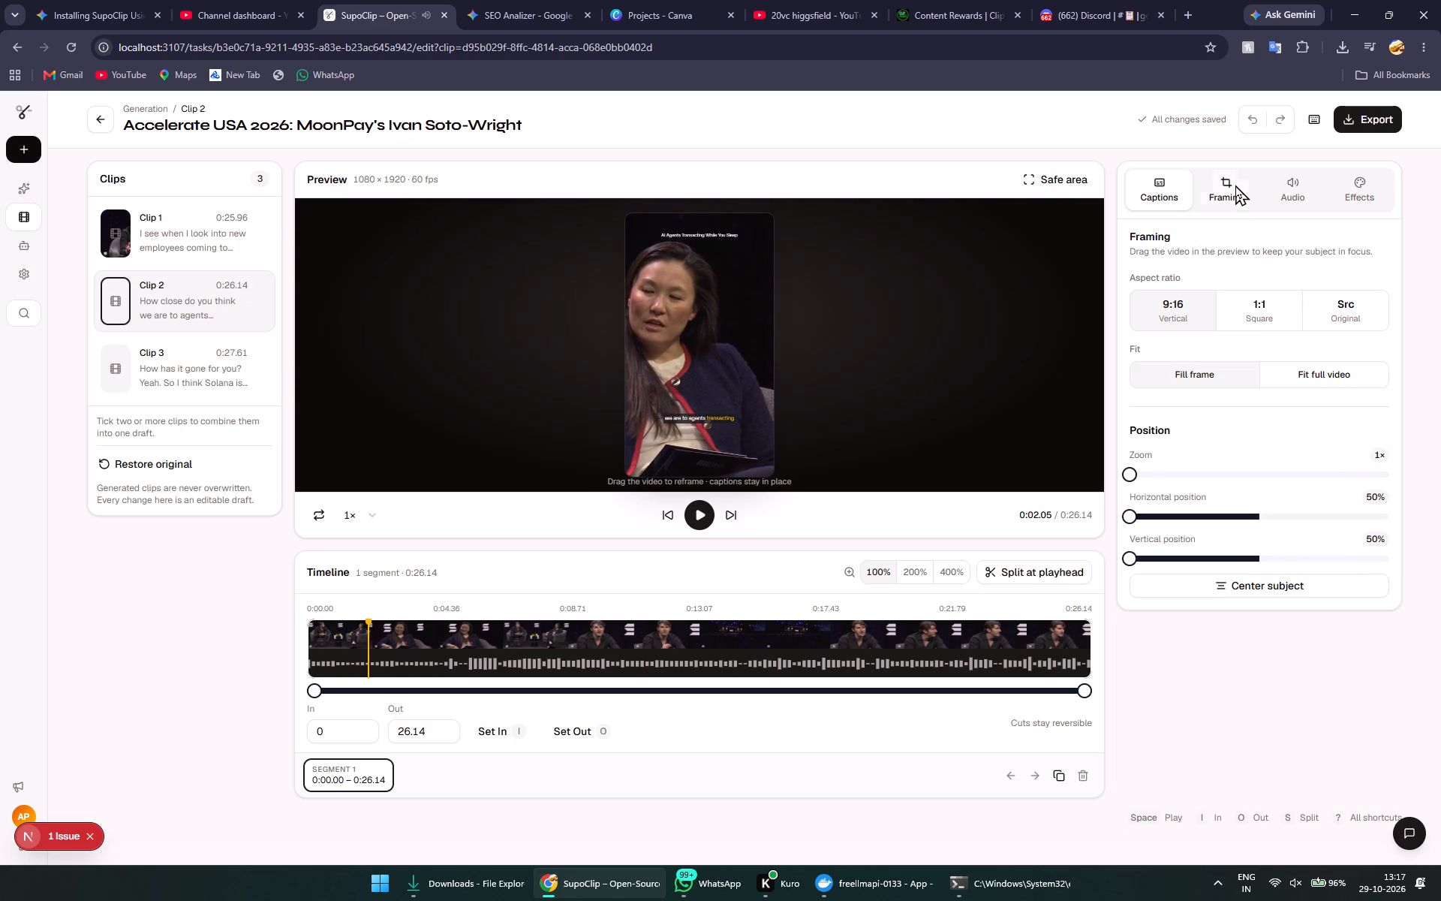
{"action": "left_click_drag", "start_coordinate": [683, 371], "coordinate": [702, 368]}
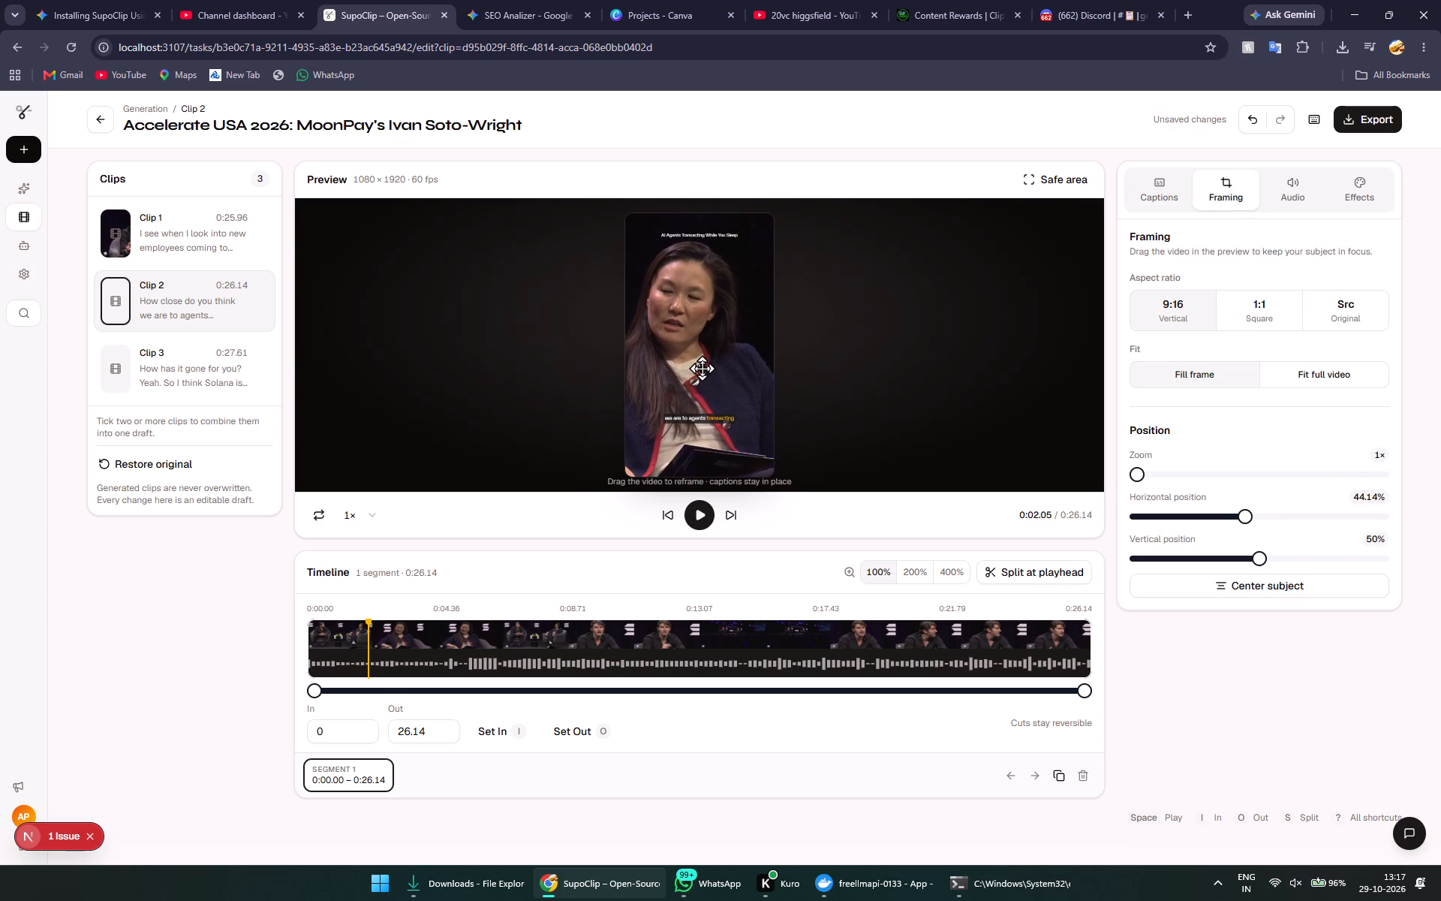
{"action": "left_click_drag", "start_coordinate": [702, 368], "coordinate": [709, 367]}
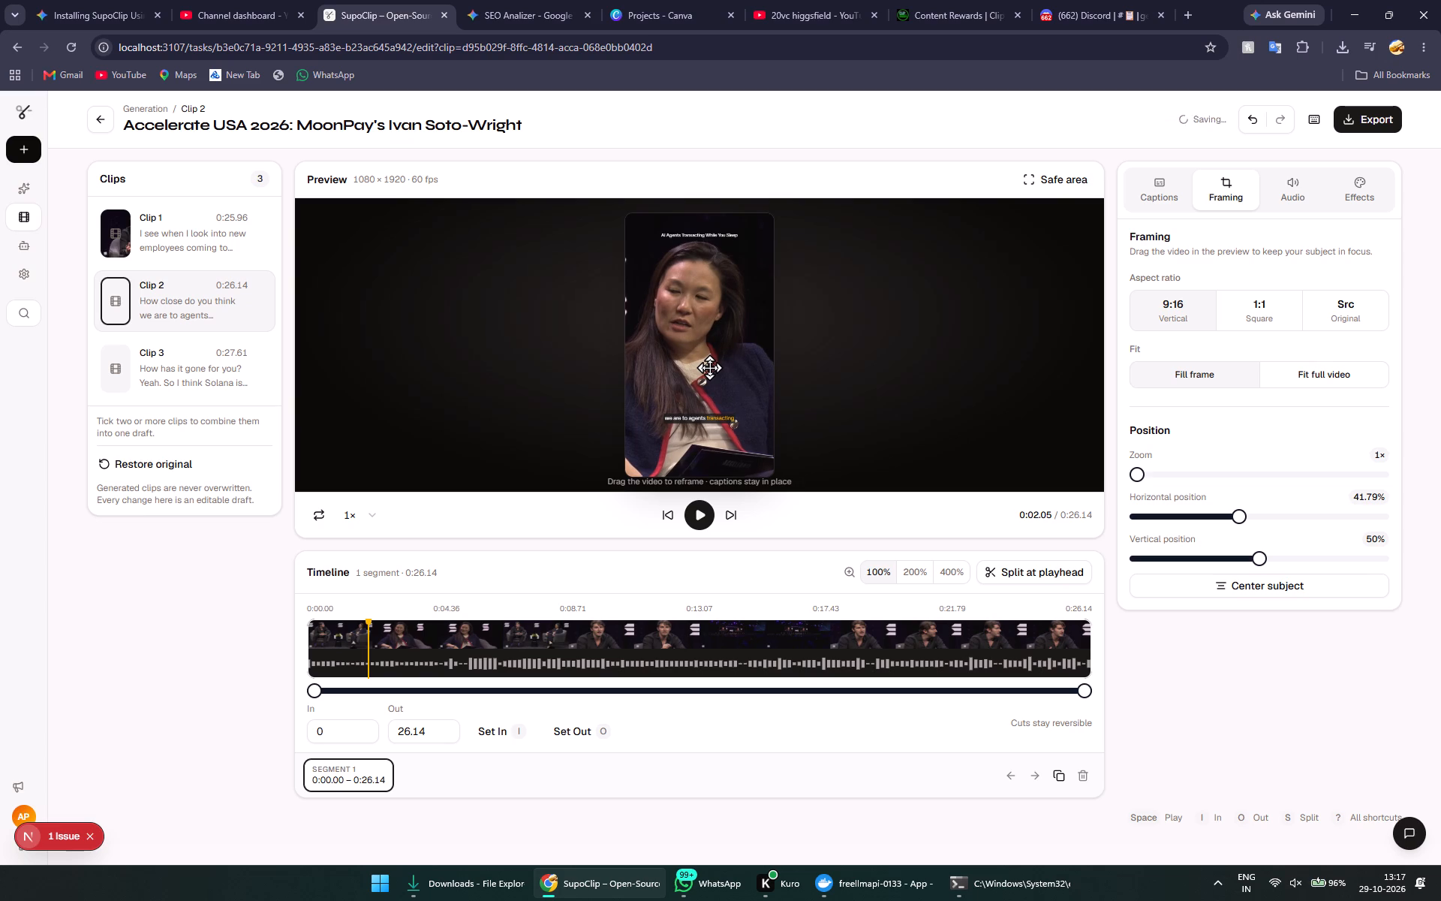
{"action": "left_click_drag", "start_coordinate": [709, 367], "coordinate": [711, 367]}
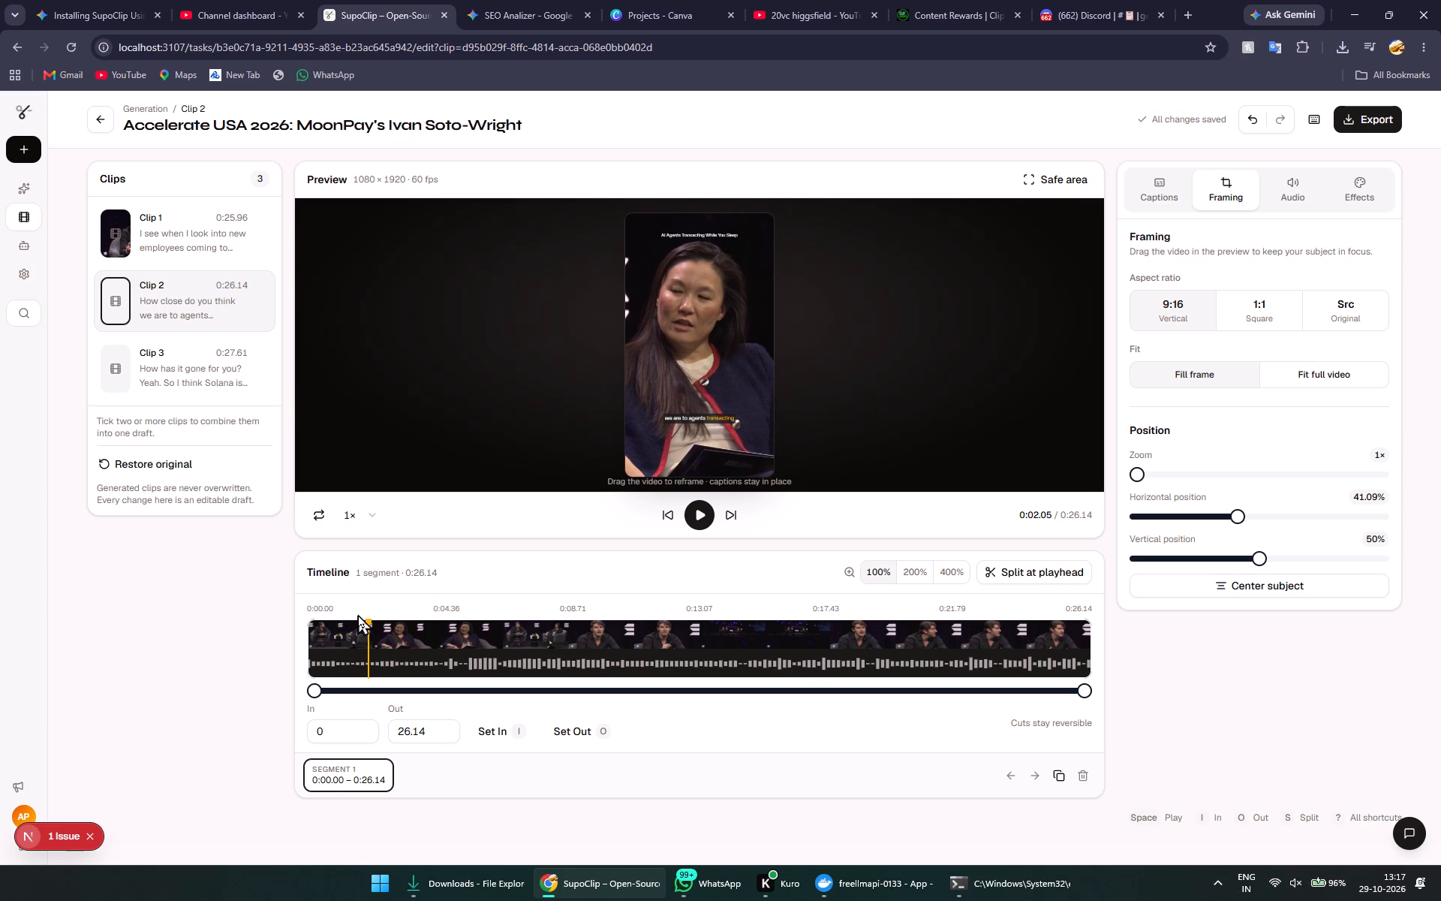
Scrub and replay the first two seconds of Clip 2 to examine where the wide stage shot changes to the woman's close-up.
{"action": "left_click_drag", "start_coordinate": [369, 628], "coordinate": [324, 631]}
{"action": "left_click_drag", "start_coordinate": [324, 631], "coordinate": [324, 631]}
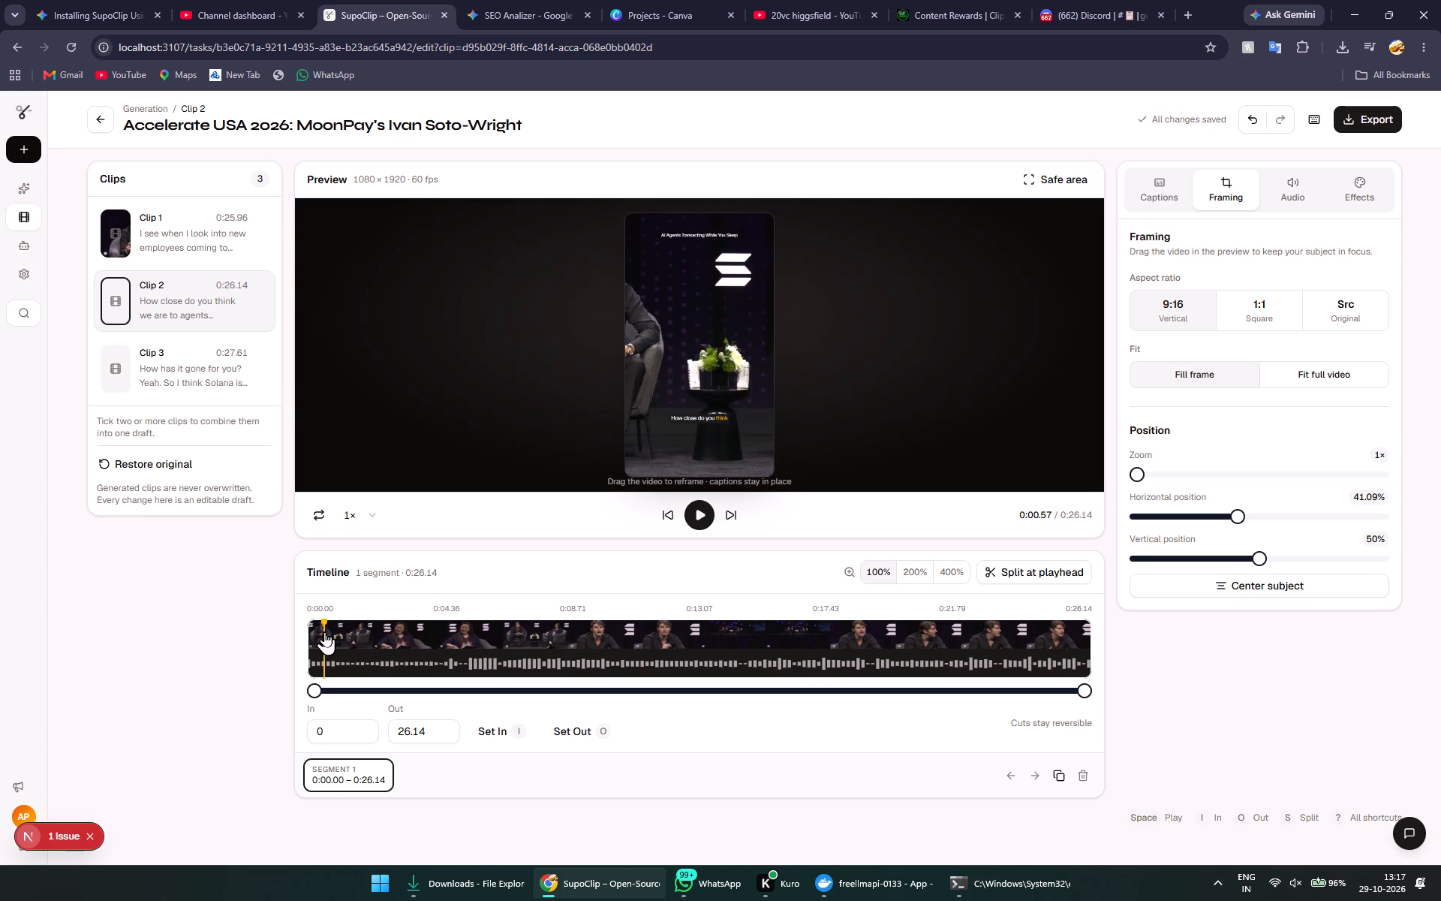
{"action": "left_click_drag", "start_coordinate": [324, 631], "coordinate": [299, 637]}
{"action": "left_click", "coordinate": [696, 510]}
{"action": "left_click", "coordinate": [696, 510]}
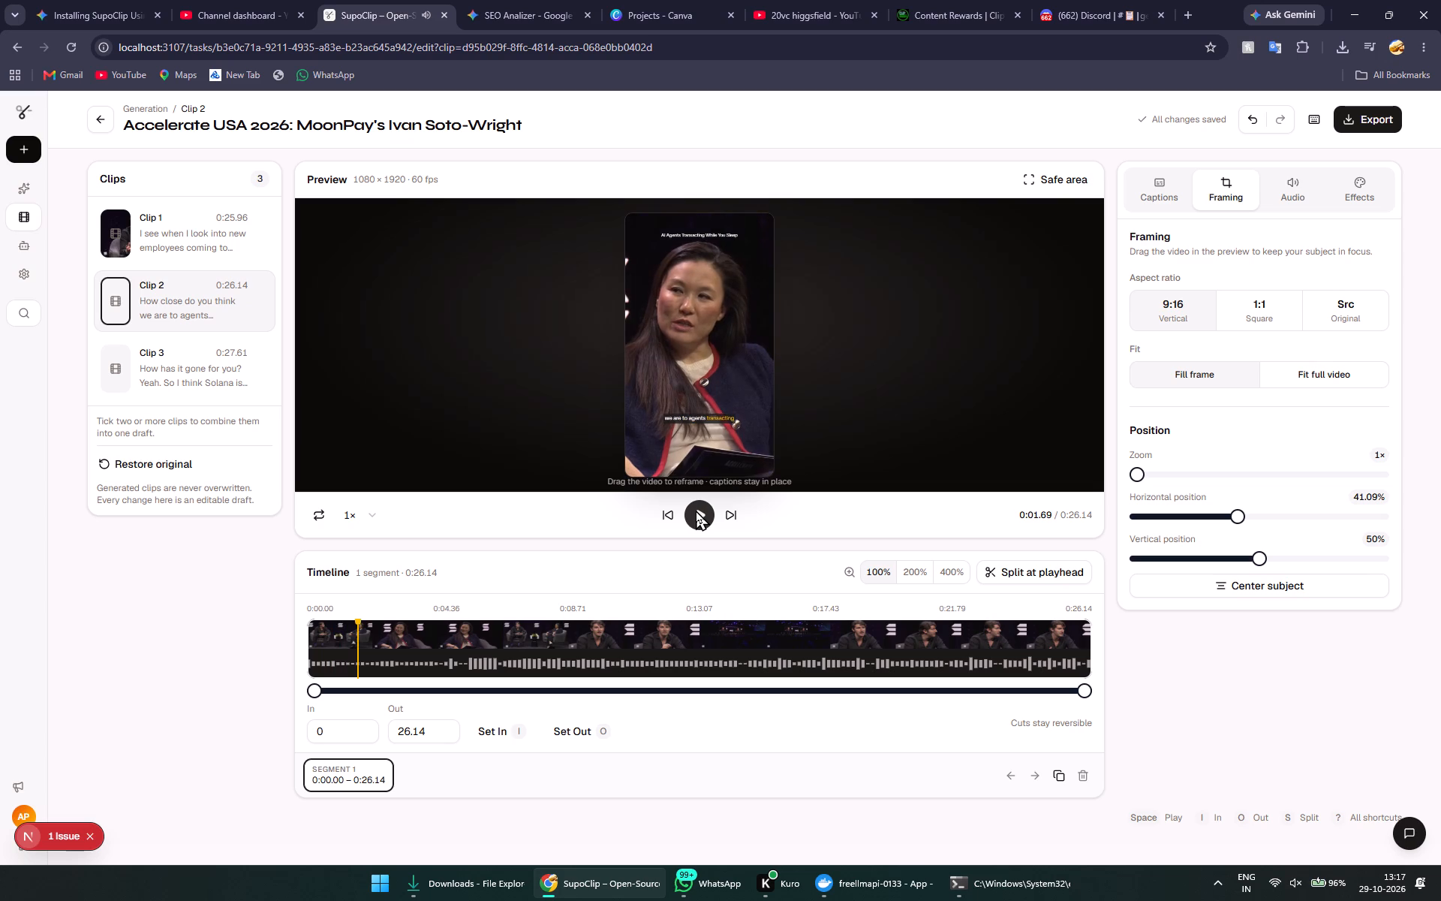
{"action": "left_click", "coordinate": [342, 625]}
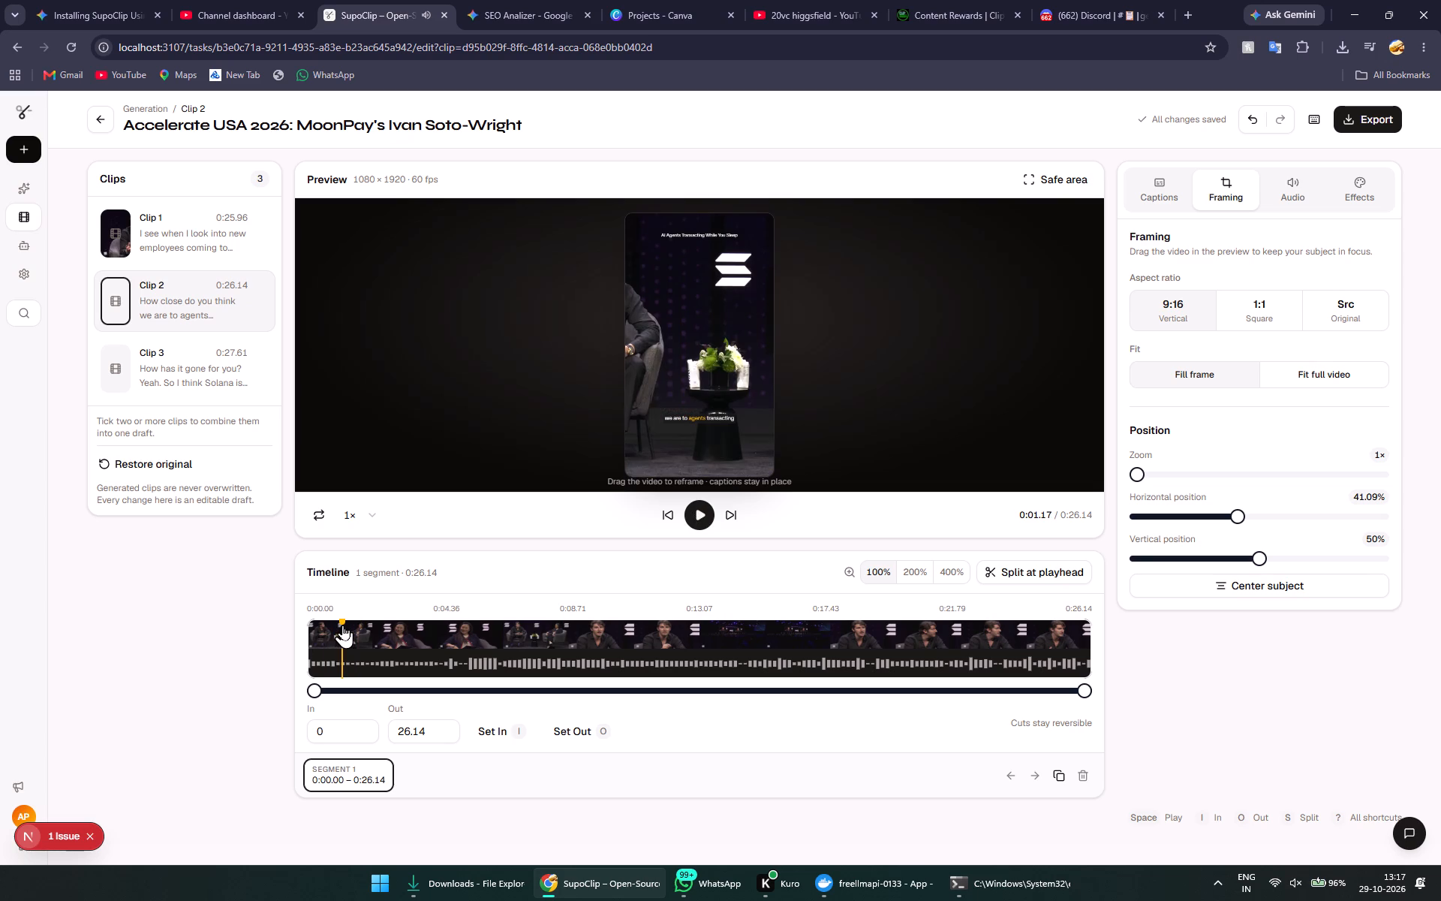
{"action": "double_click", "coordinate": [702, 523]}
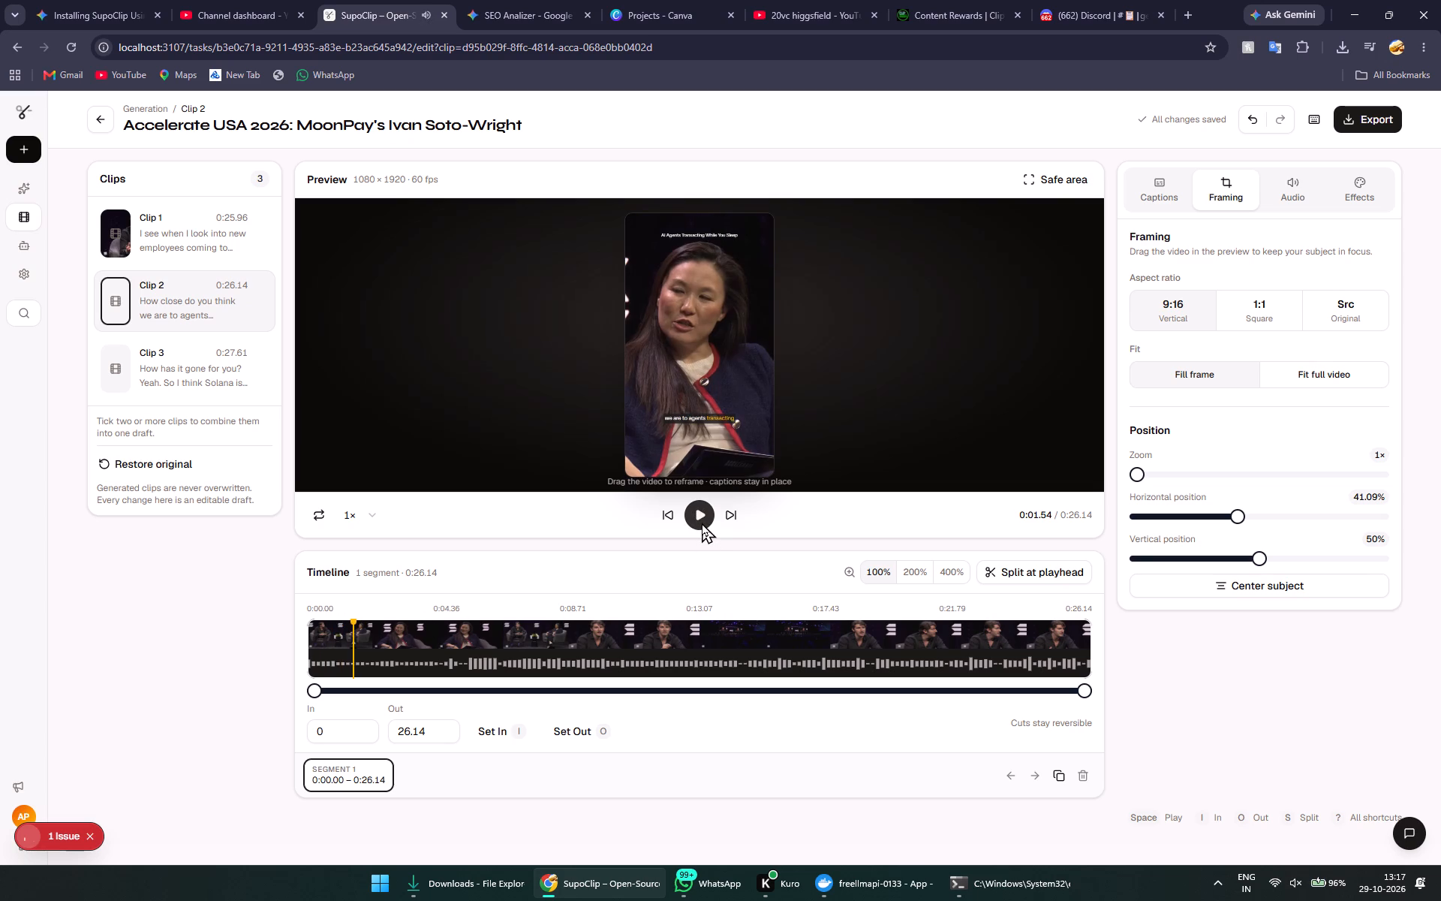
{"action": "left_click_drag", "start_coordinate": [356, 628], "coordinate": [348, 628]}
{"action": "left_click", "coordinate": [348, 628]}
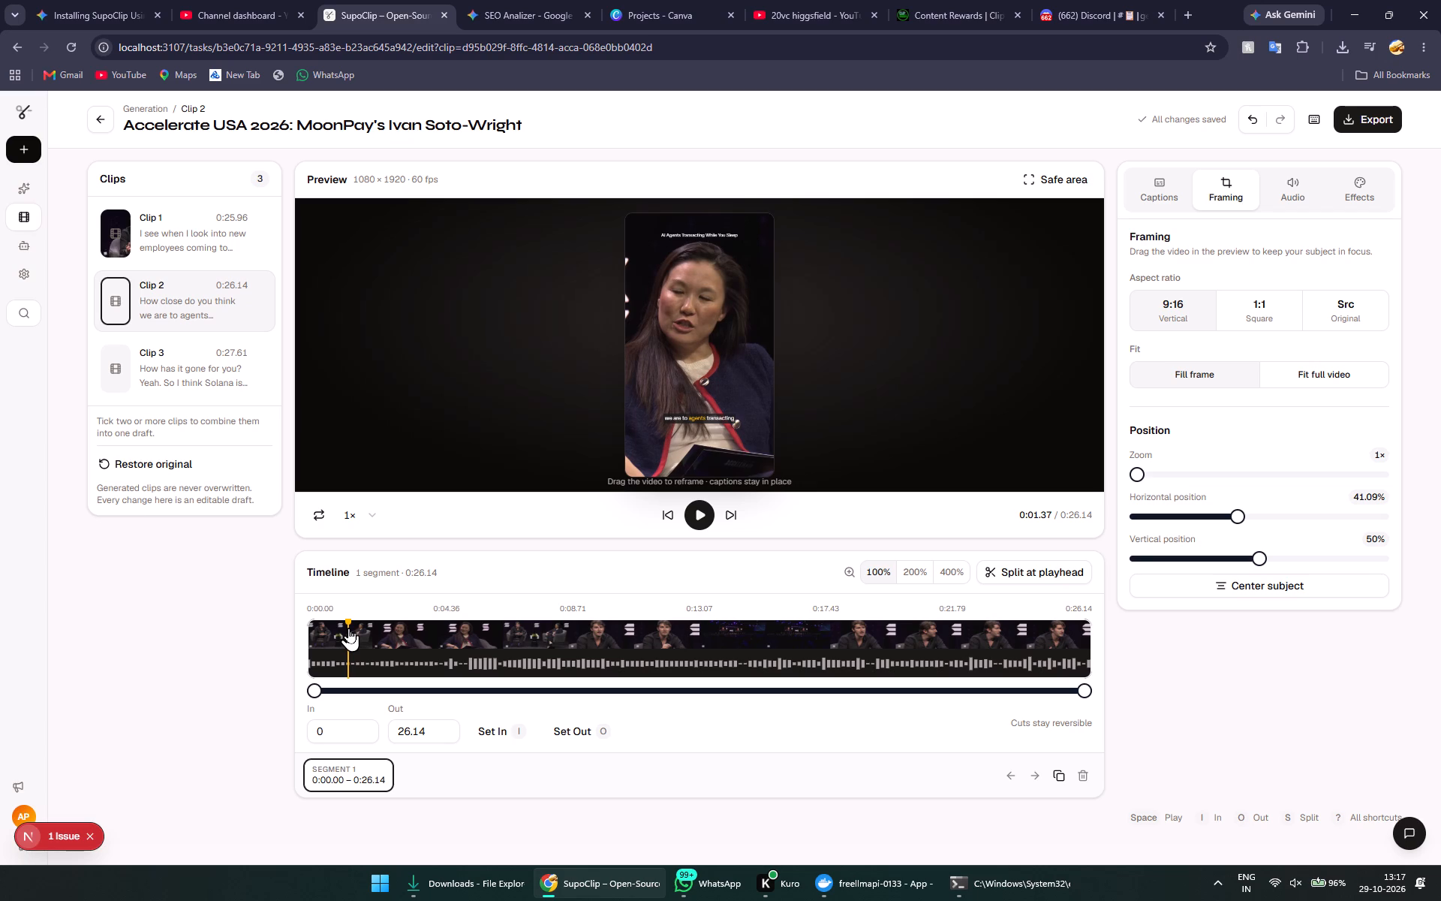
{"action": "left_click", "coordinate": [344, 628]}
{"action": "triple_click", "coordinate": [344, 628]}
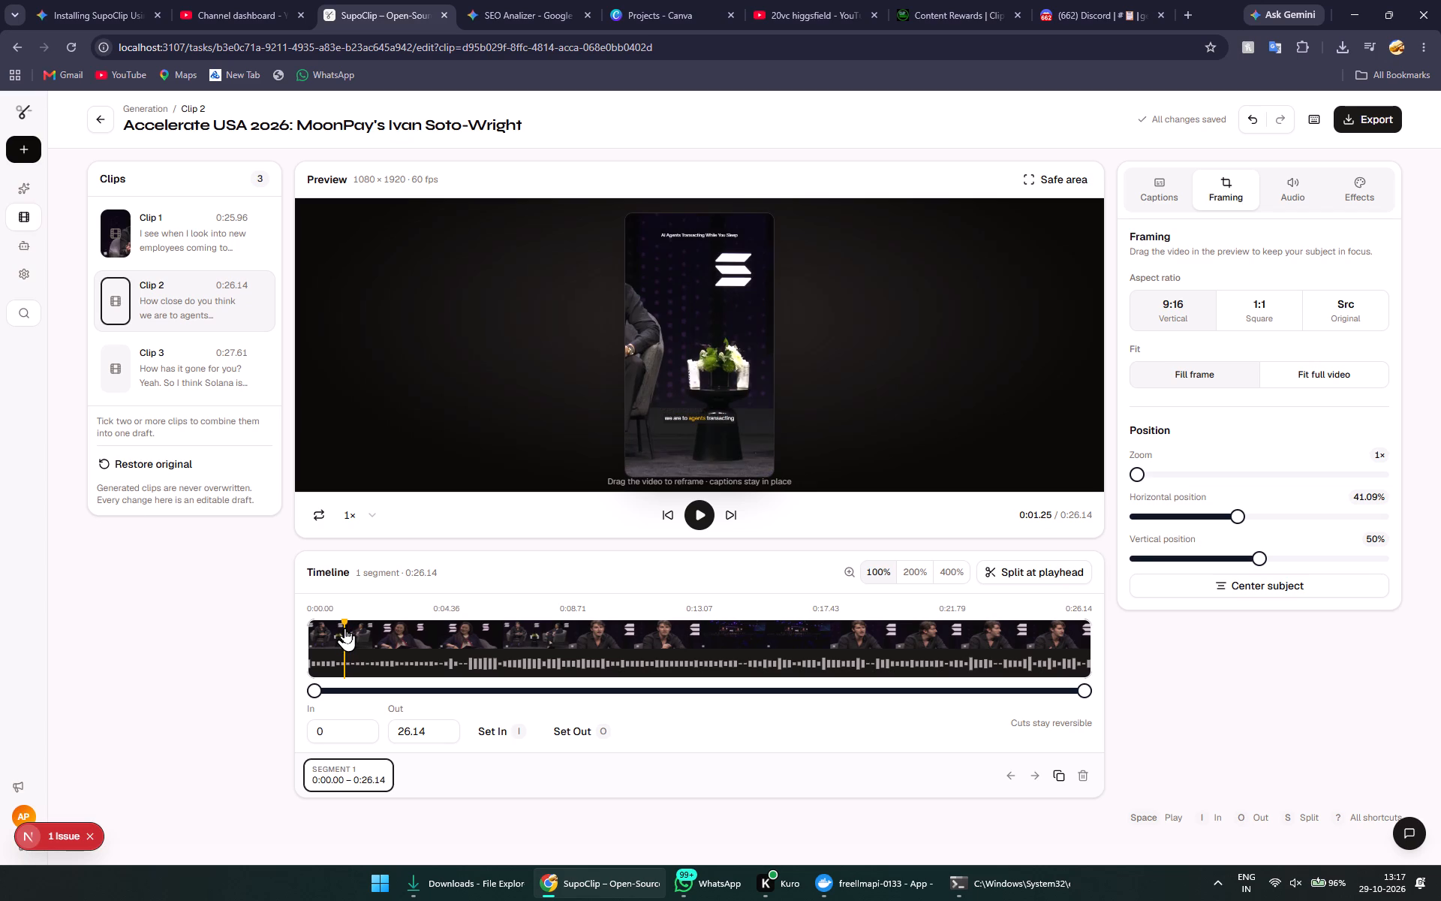
{"action": "triple_click", "coordinate": [344, 628]}
{"action": "triple_click", "coordinate": [345, 628]}
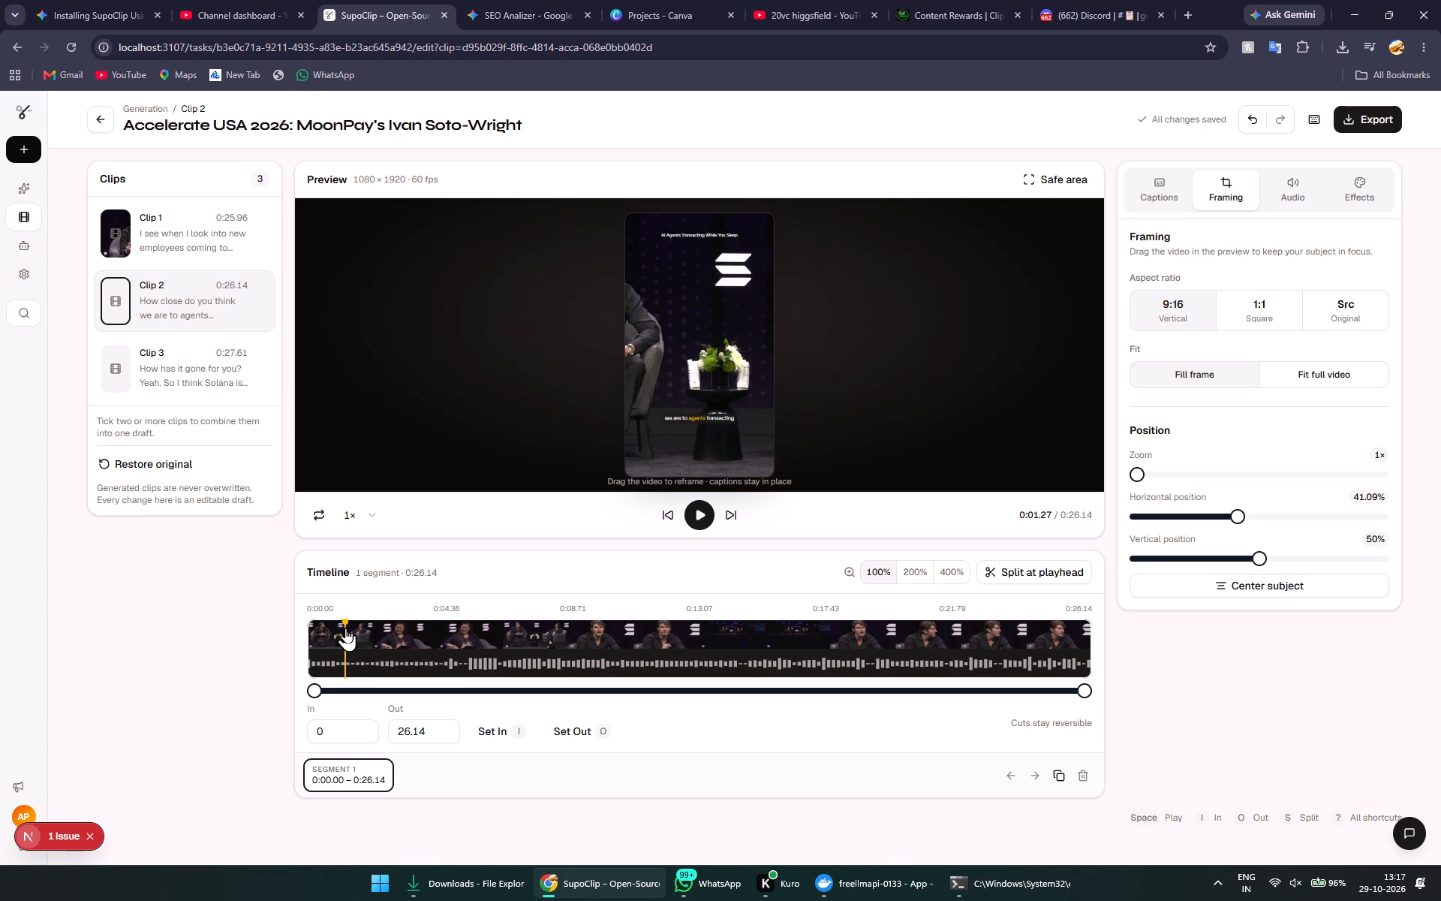
{"action": "left_click", "coordinate": [347, 628]}
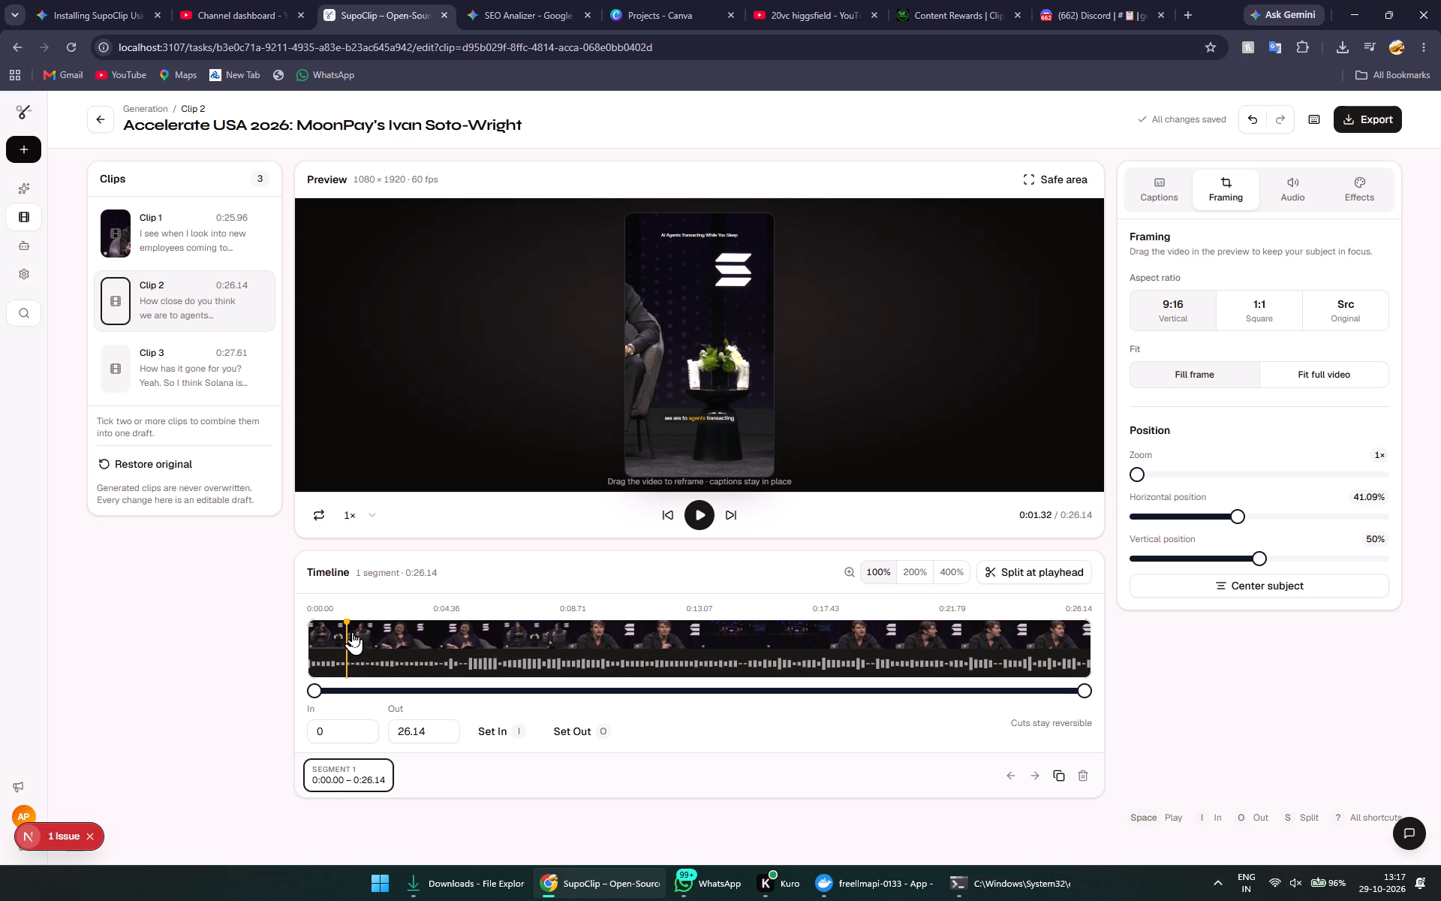
{"action": "left_click", "coordinate": [349, 631]}
{"action": "left_click", "coordinate": [349, 631]}
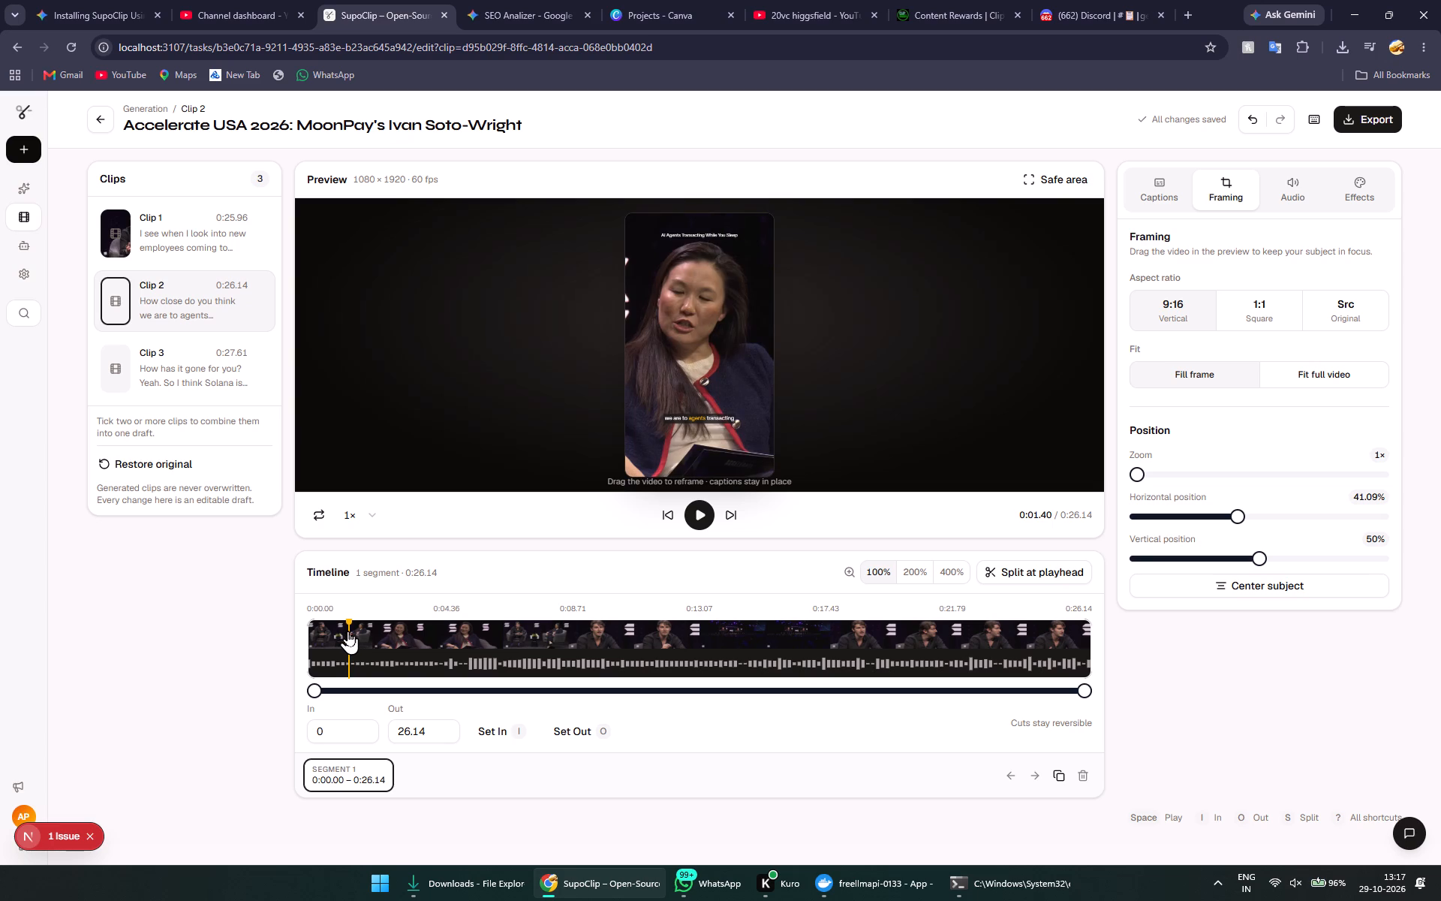
{"action": "left_click", "coordinate": [347, 631]}
{"action": "double_click", "coordinate": [347, 631]}
Split Clip 2 at 1.34 s, where the wide stage shot changes to the woman's close-up.
{"action": "left_click", "coordinate": [904, 574]}
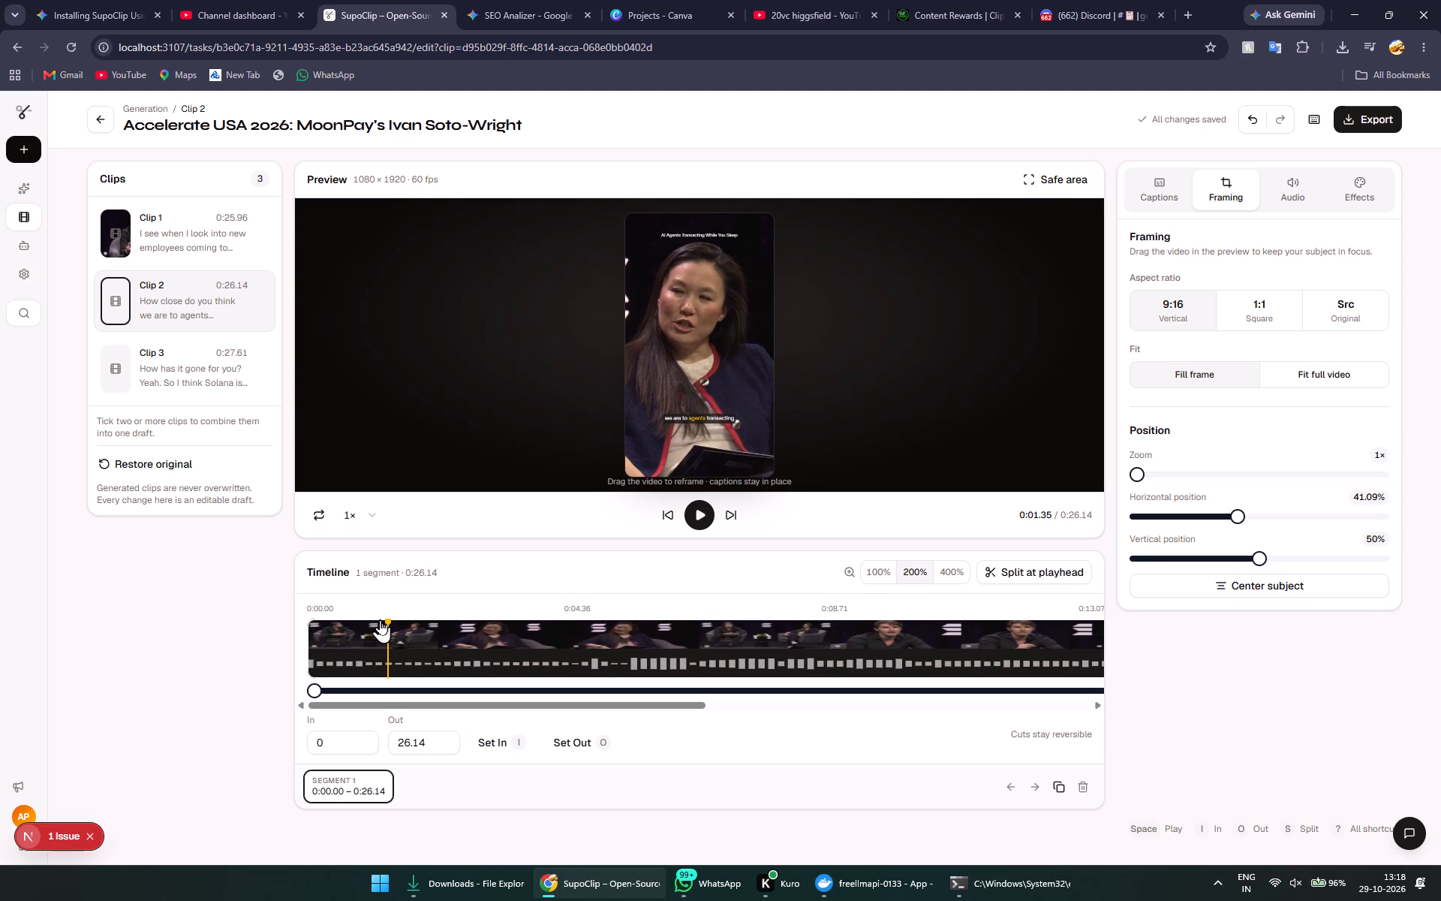
{"action": "left_click", "coordinate": [391, 626]}
{"action": "left_click", "coordinate": [392, 626]}
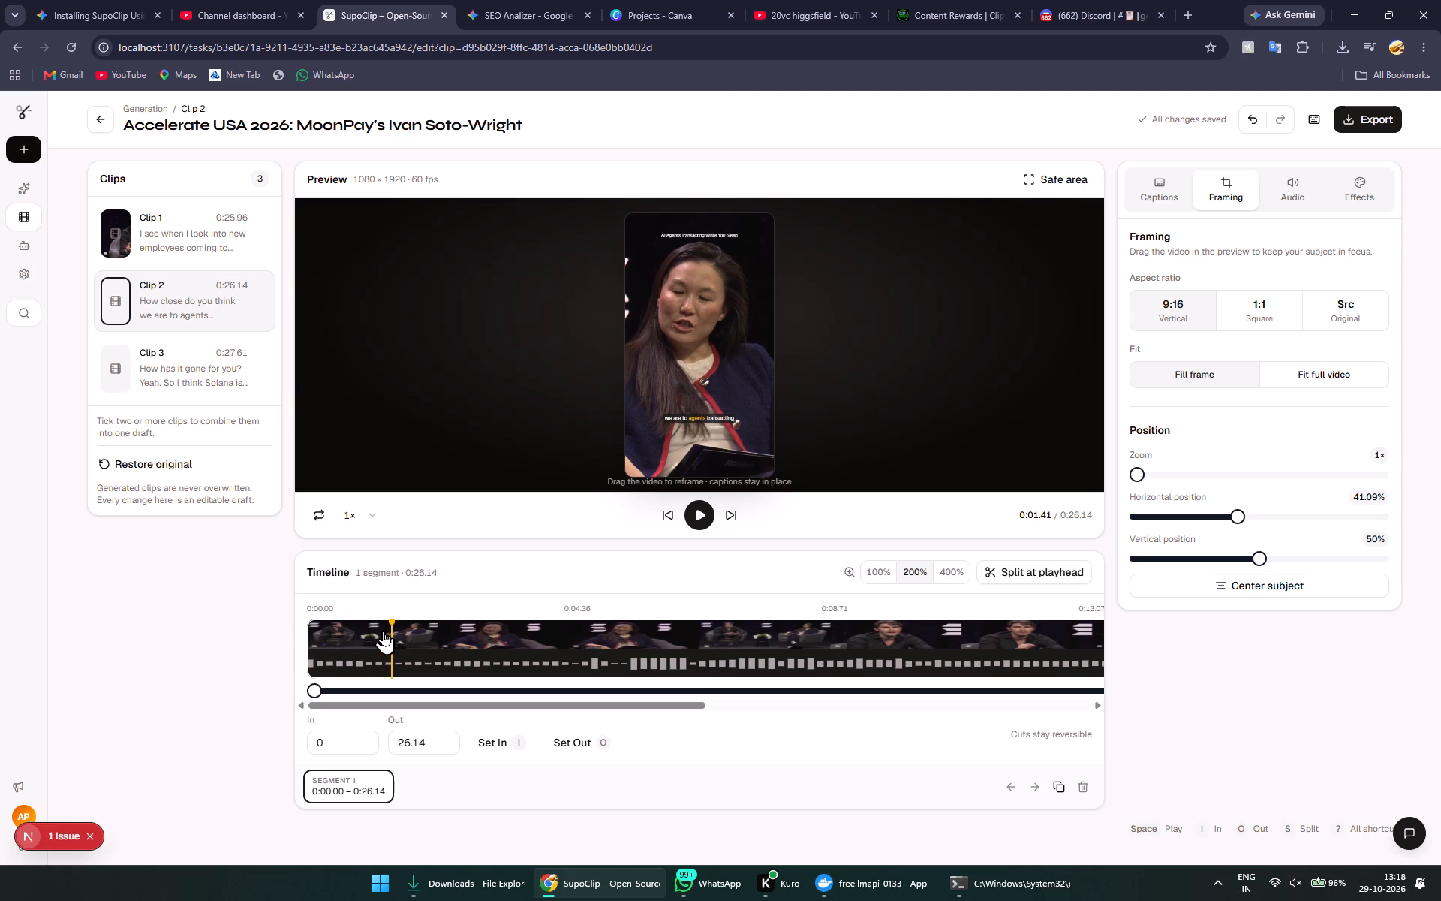
{"action": "left_click", "coordinate": [382, 631]}
{"action": "triple_click", "coordinate": [381, 631]}
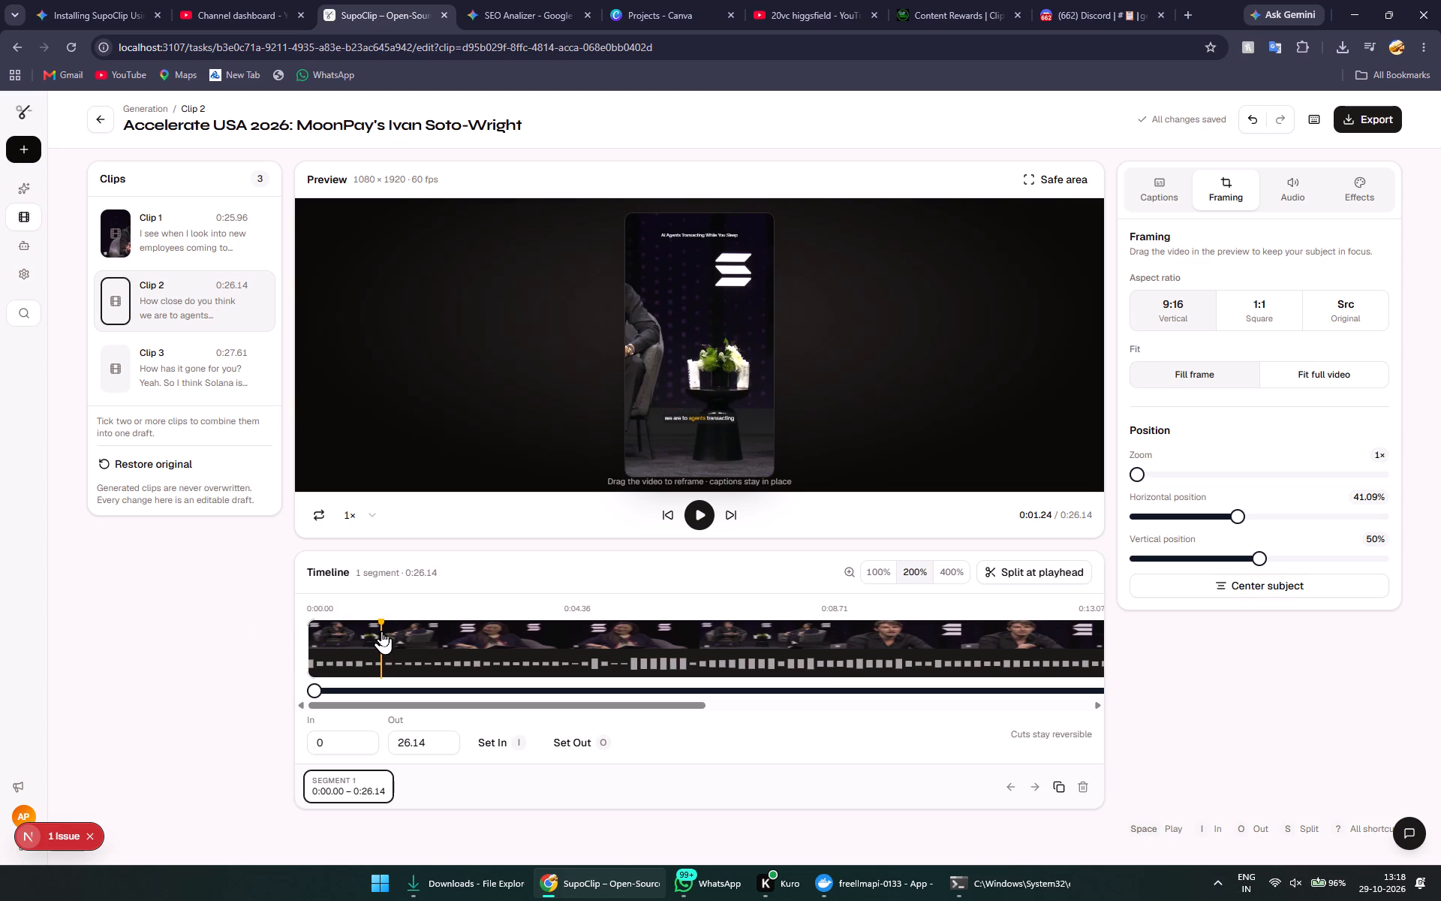
{"action": "left_click", "coordinate": [381, 631]}
{"action": "double_click", "coordinate": [382, 631]}
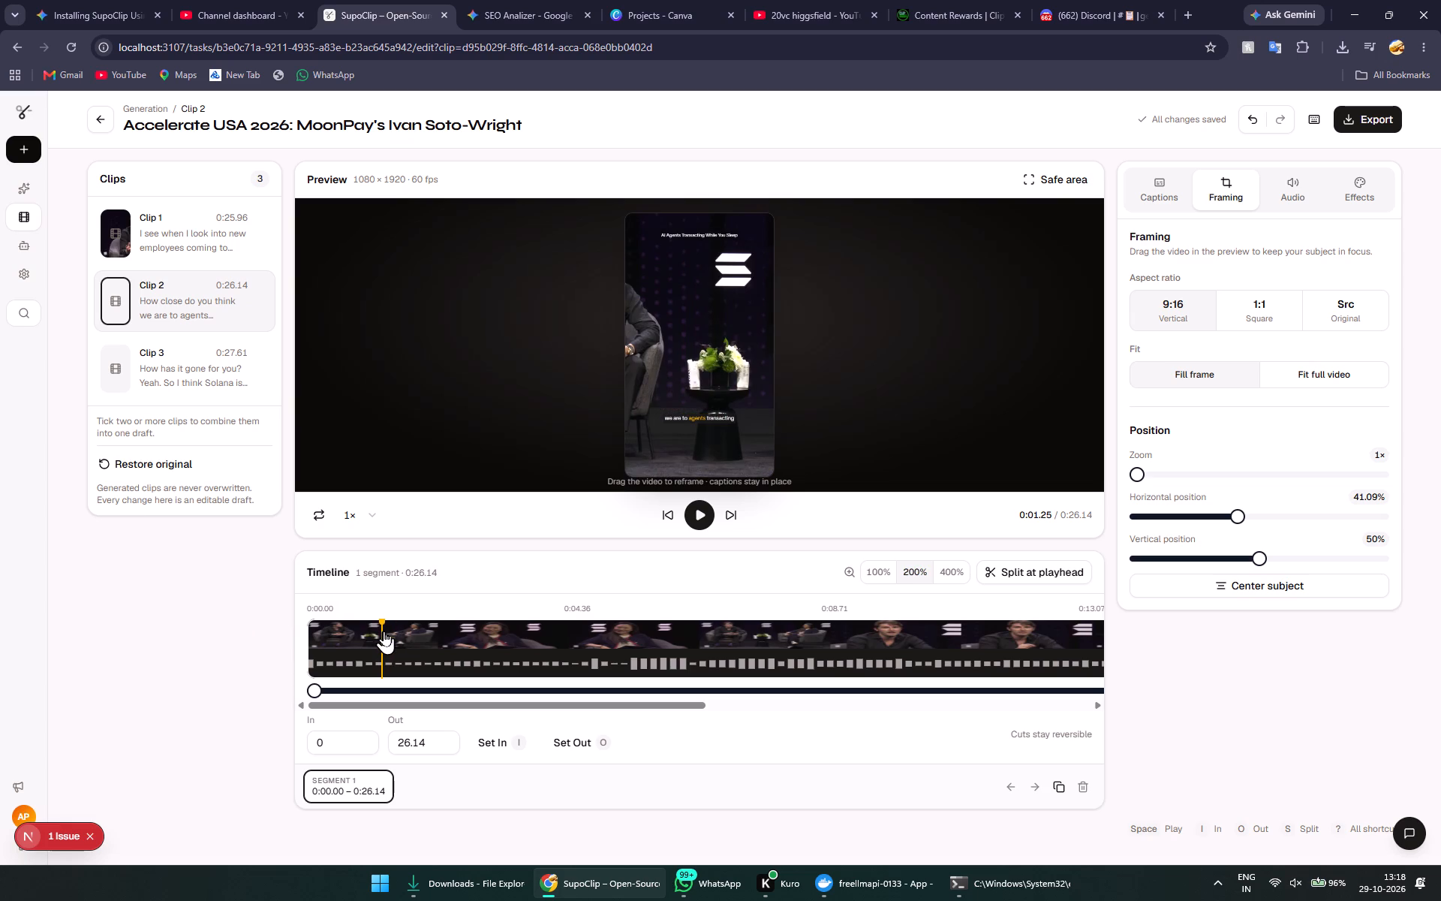
{"action": "left_click", "coordinate": [384, 631]}
{"action": "left_click", "coordinate": [384, 631]}
{"action": "left_click", "coordinate": [384, 631]}
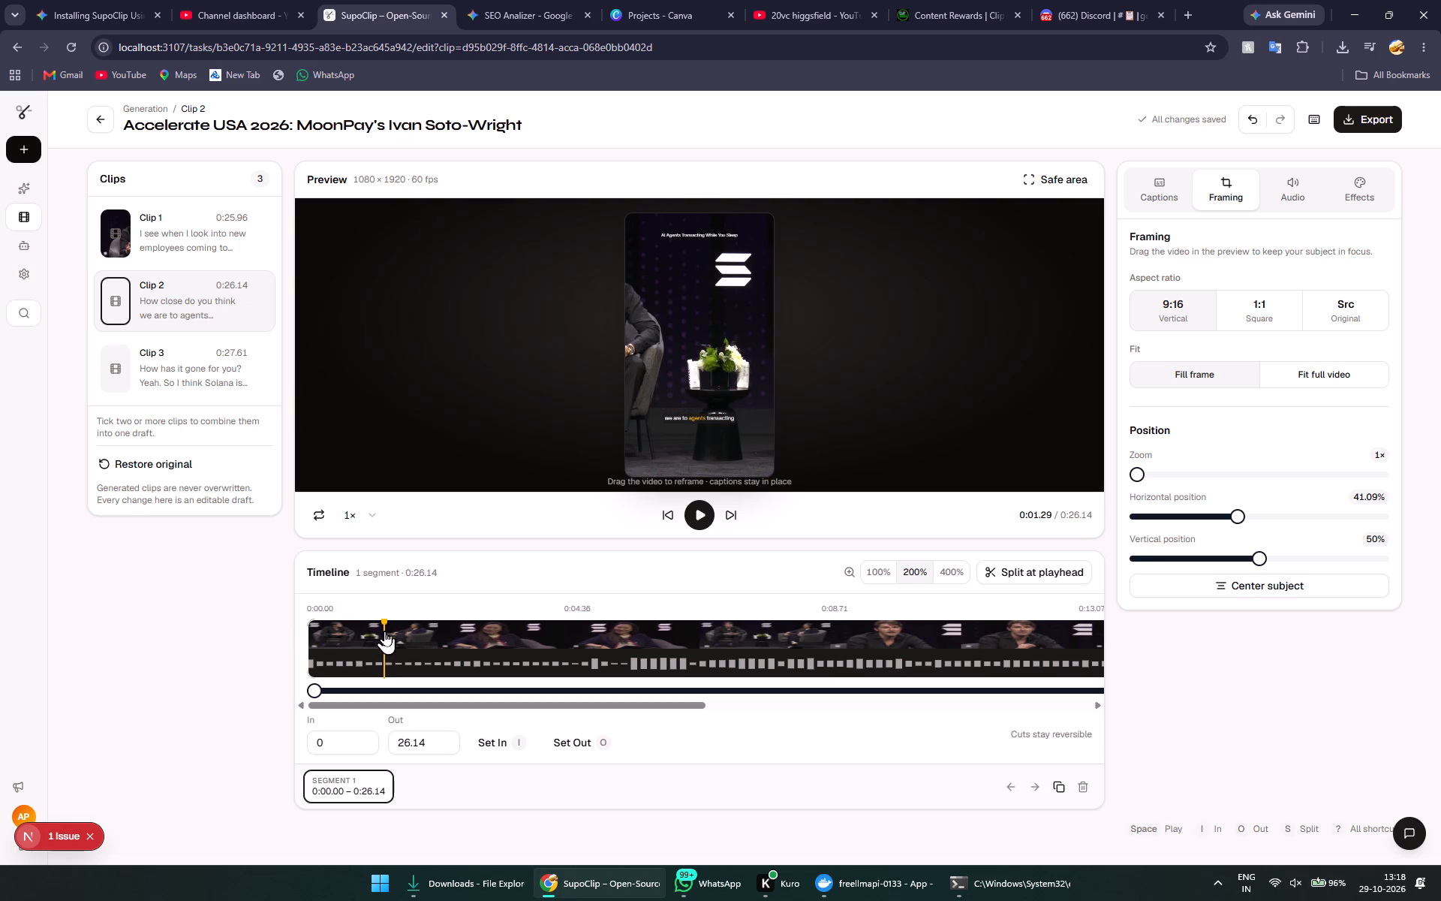
{"action": "triple_click", "coordinate": [385, 631]}
{"action": "double_click", "coordinate": [387, 632]}
{"action": "left_click", "coordinate": [387, 632]}
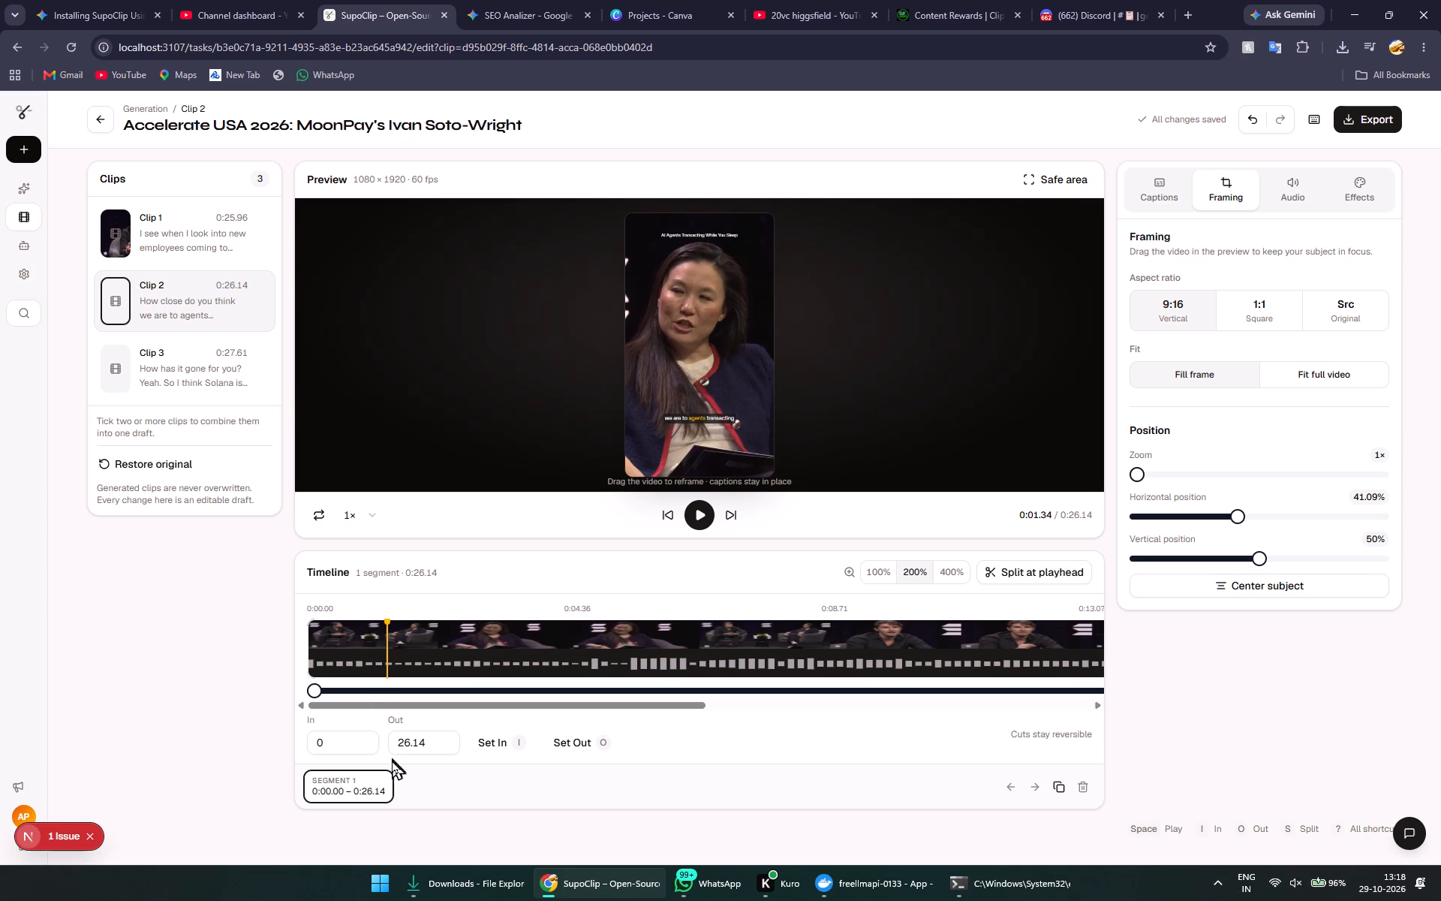
{"action": "left_click", "coordinate": [1000, 574]}
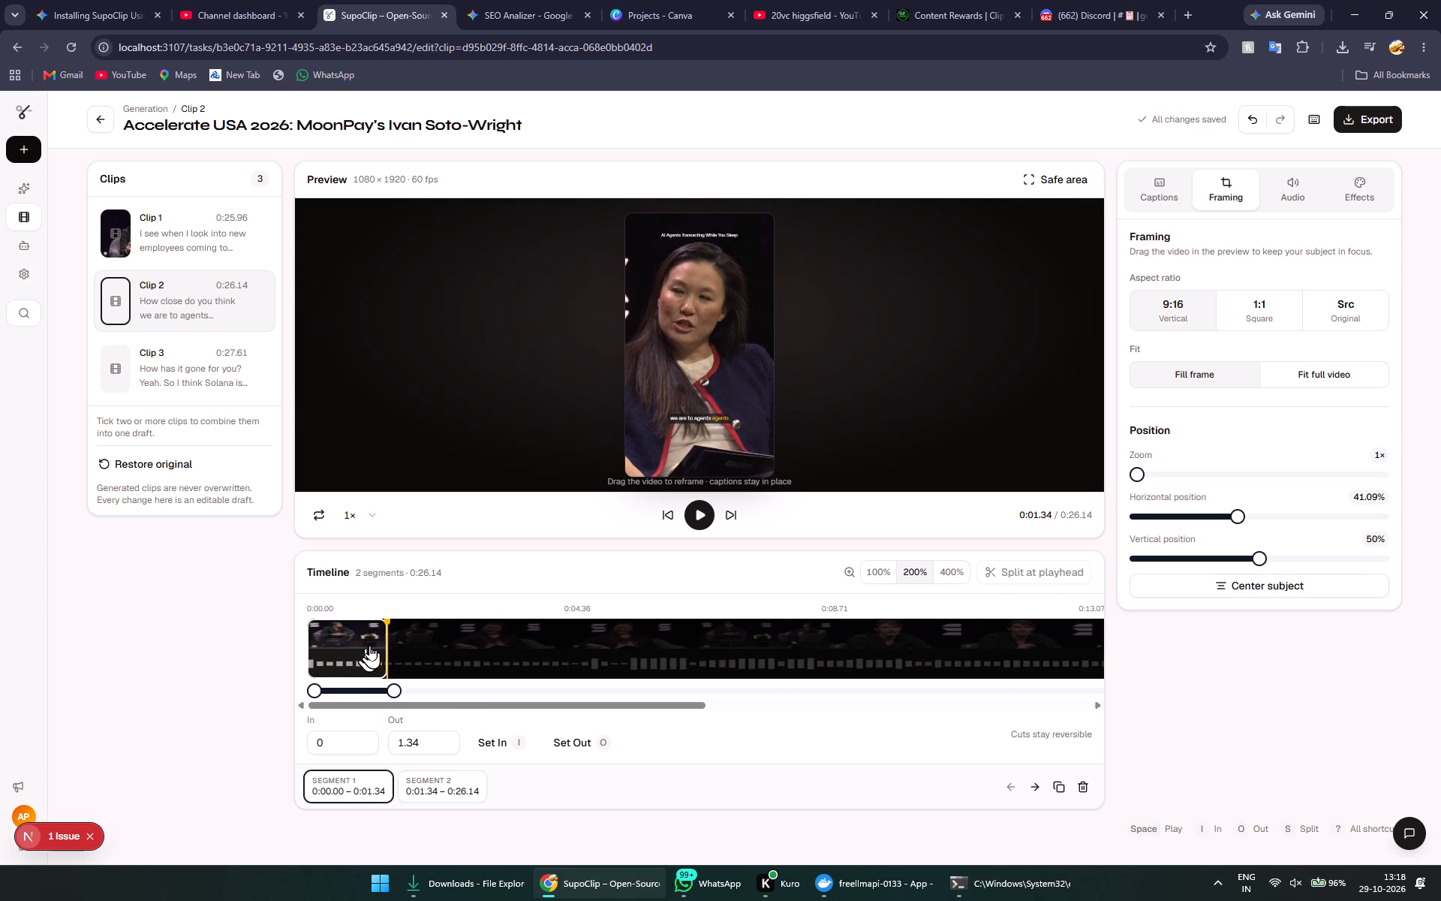
Play on from the split and replay the passage around 4 to 5 s to look for the next camera change.
{"action": "key", "text": "space"}
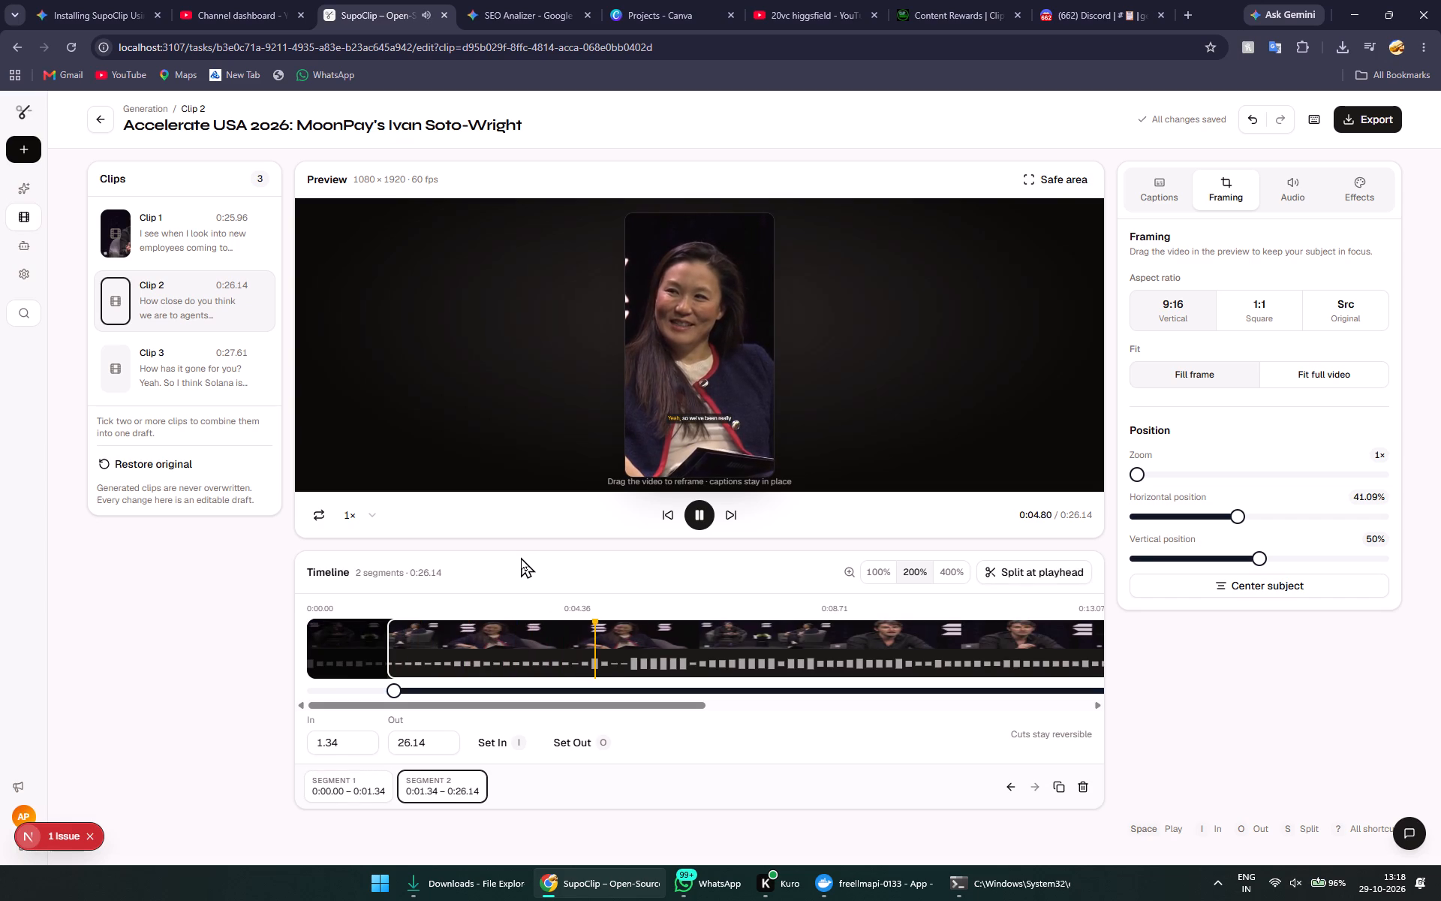
{"action": "left_click", "coordinate": [582, 620]}
{"action": "left_click", "coordinate": [582, 620]}
{"action": "left_click", "coordinate": [573, 621]}
{"action": "left_click", "coordinate": [558, 624]}
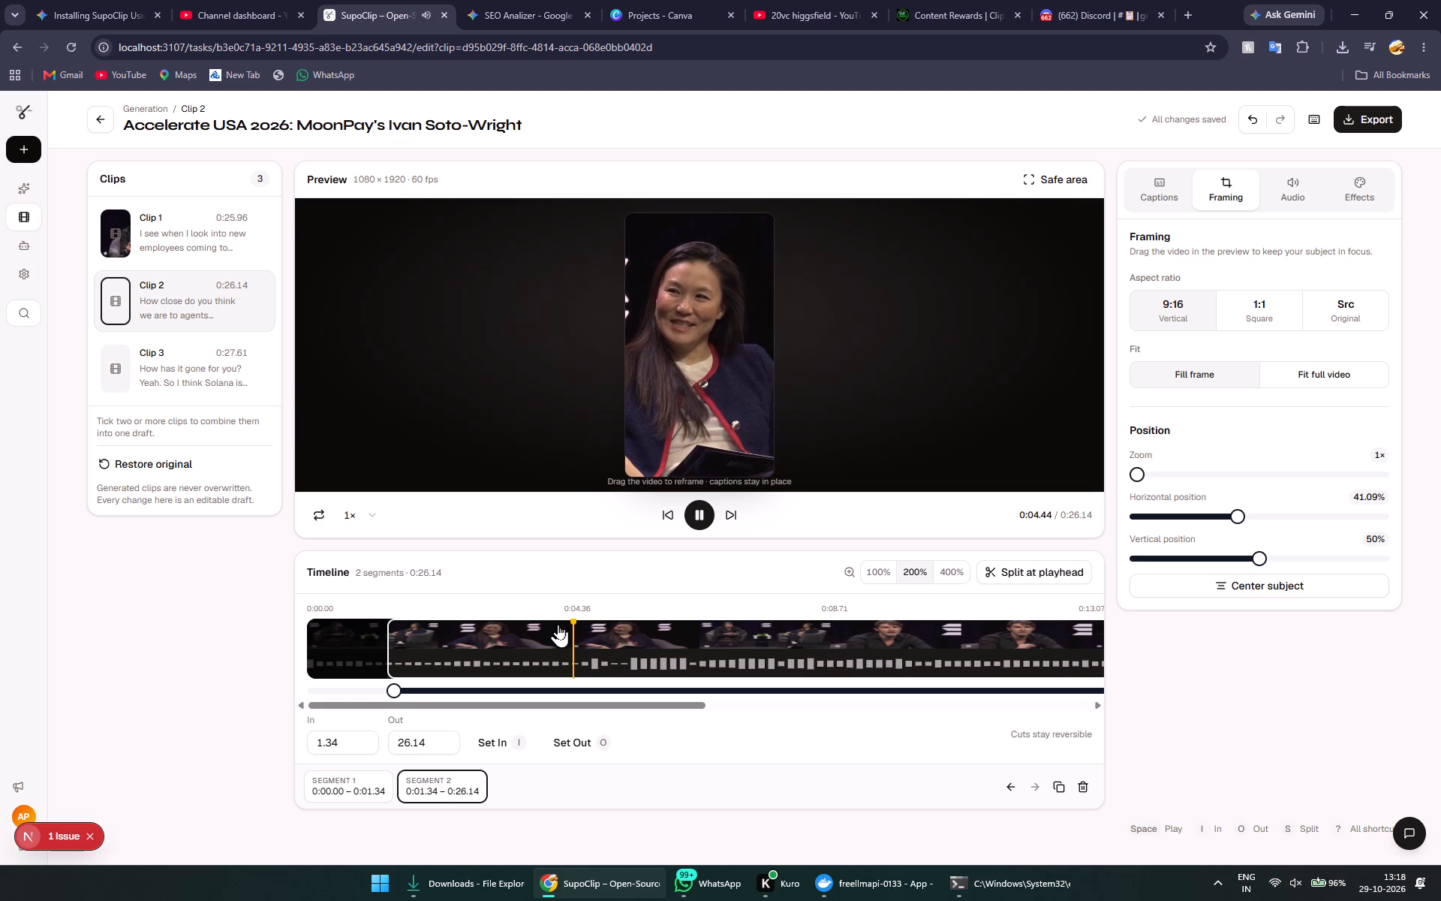
{"action": "left_click", "coordinate": [529, 628]}
{"action": "key", "text": "space"}
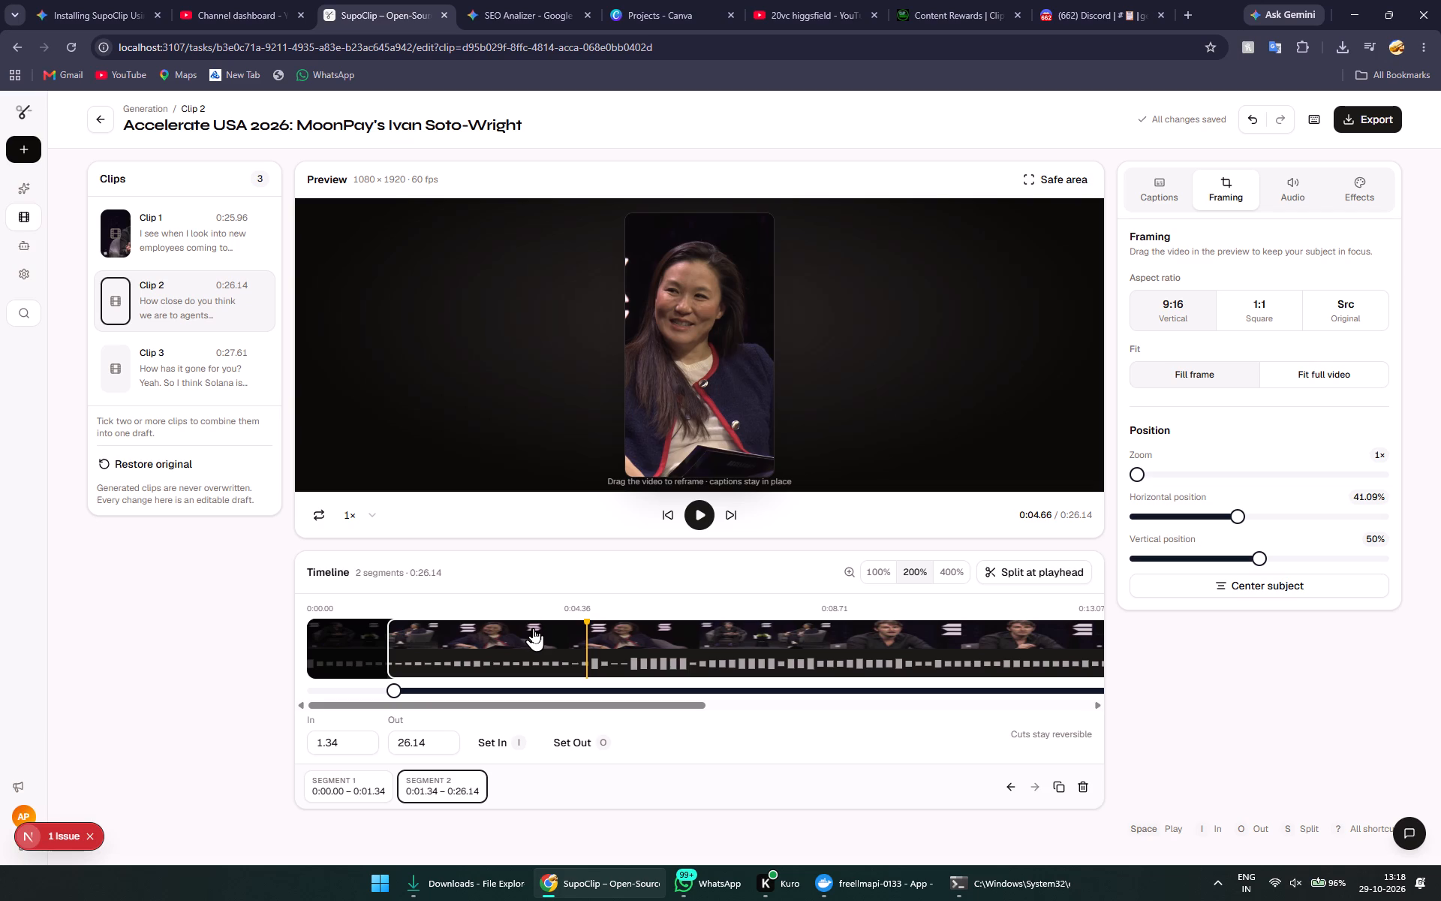
{"action": "key", "text": "space"}
{"action": "key", "text": "space"}
{"action": "key", "text": "space"}
{"action": "key", "text": "space"}
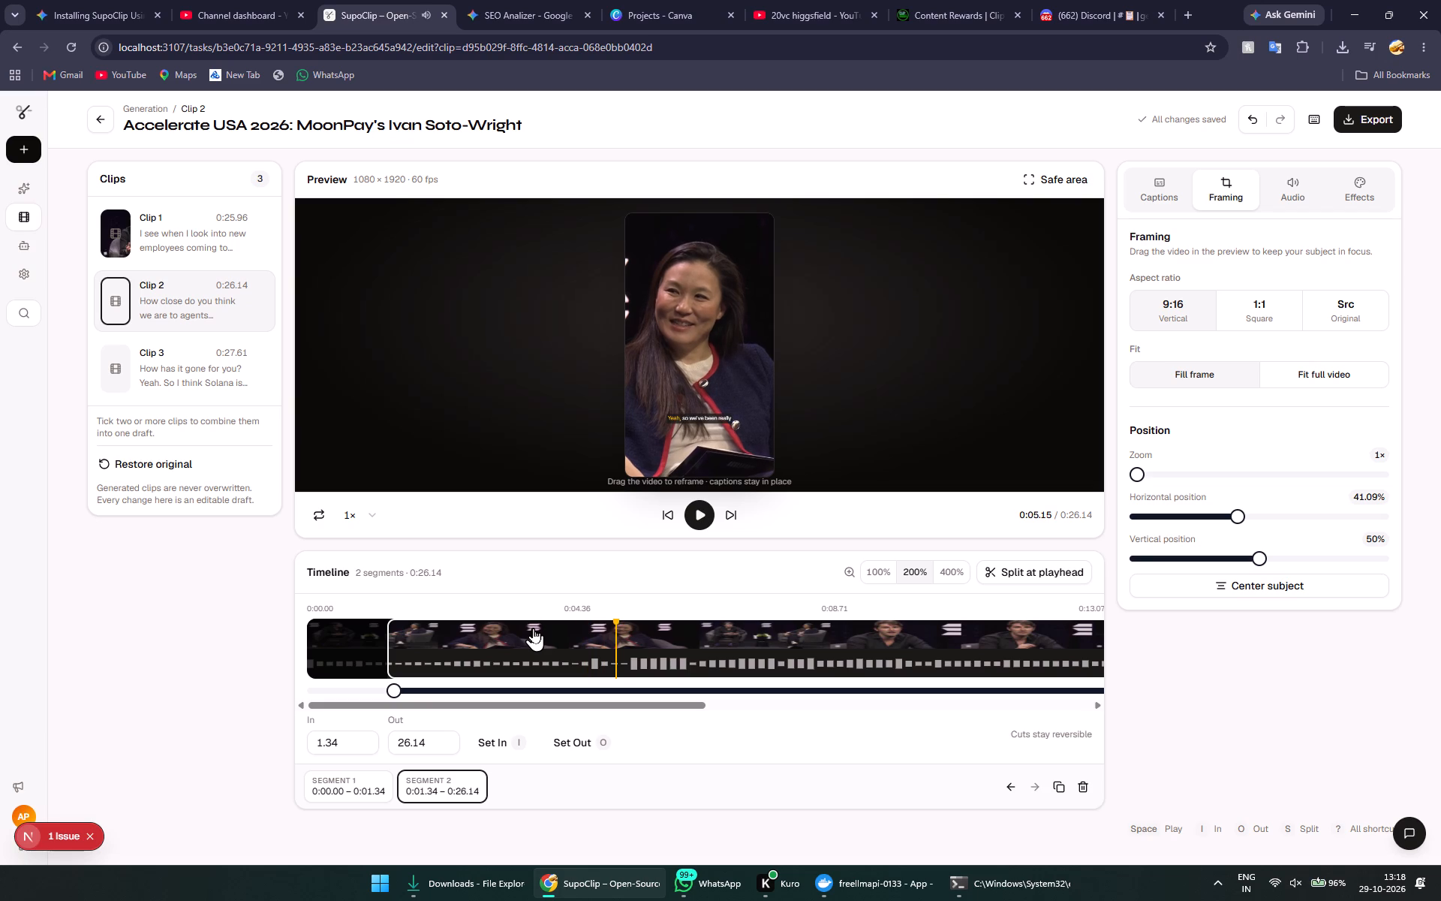
Find where the woman's close-up changes to the wide stage shot and split Clip 2 there, at 5.76 s.
{"action": "left_click_drag", "start_coordinate": [612, 622], "coordinate": [632, 627]}
{"action": "left_click", "coordinate": [632, 627]}
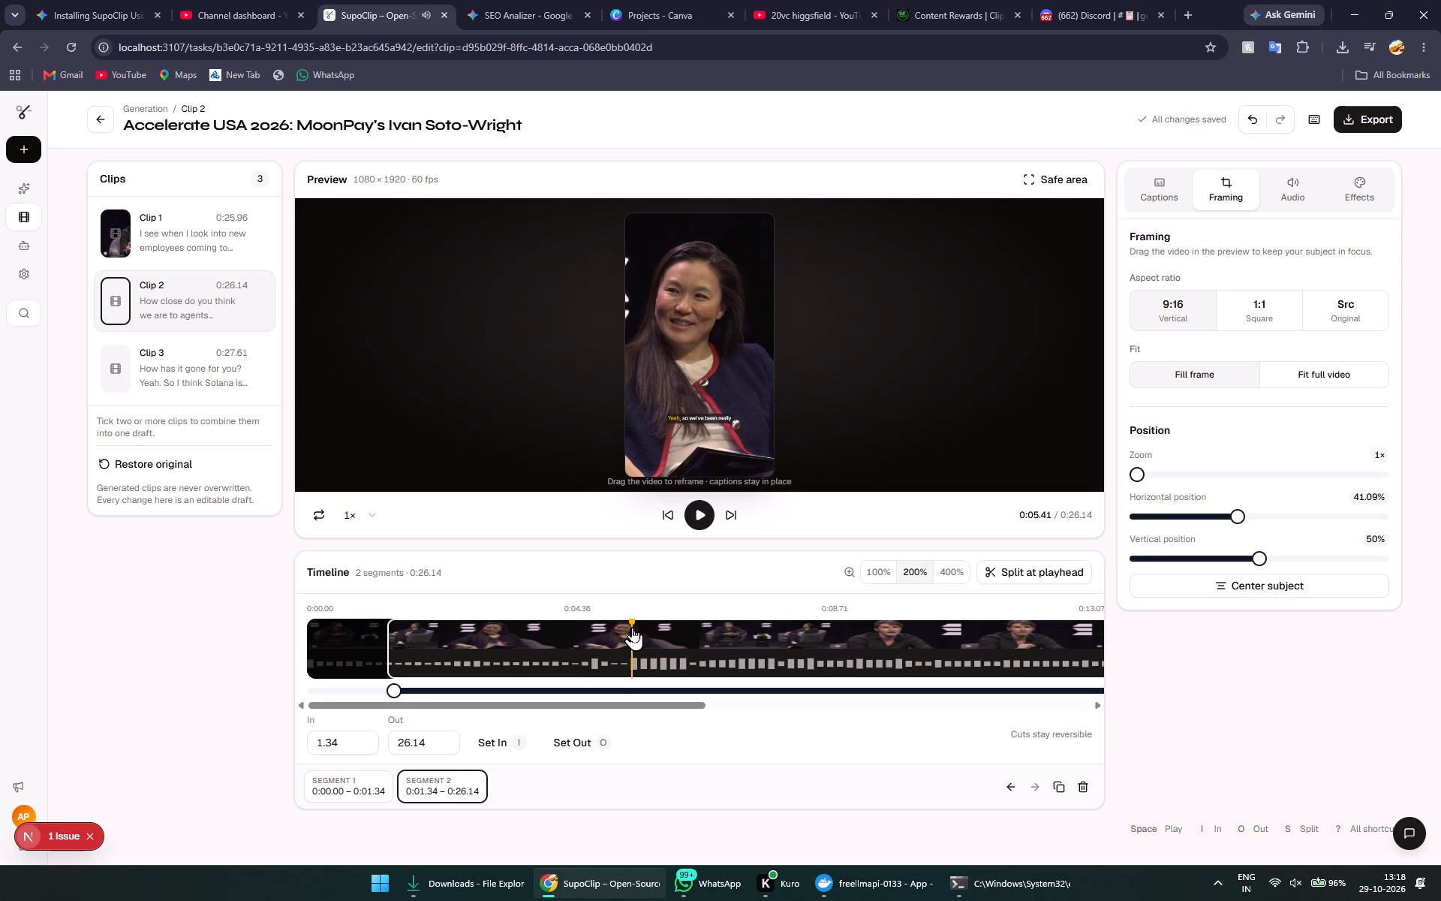
{"action": "double_click", "coordinate": [637, 627]}
{"action": "left_click", "coordinate": [644, 630]}
{"action": "left_click", "coordinate": [649, 632]}
{"action": "left_click", "coordinate": [654, 633]}
{"action": "double_click", "coordinate": [666, 634]}
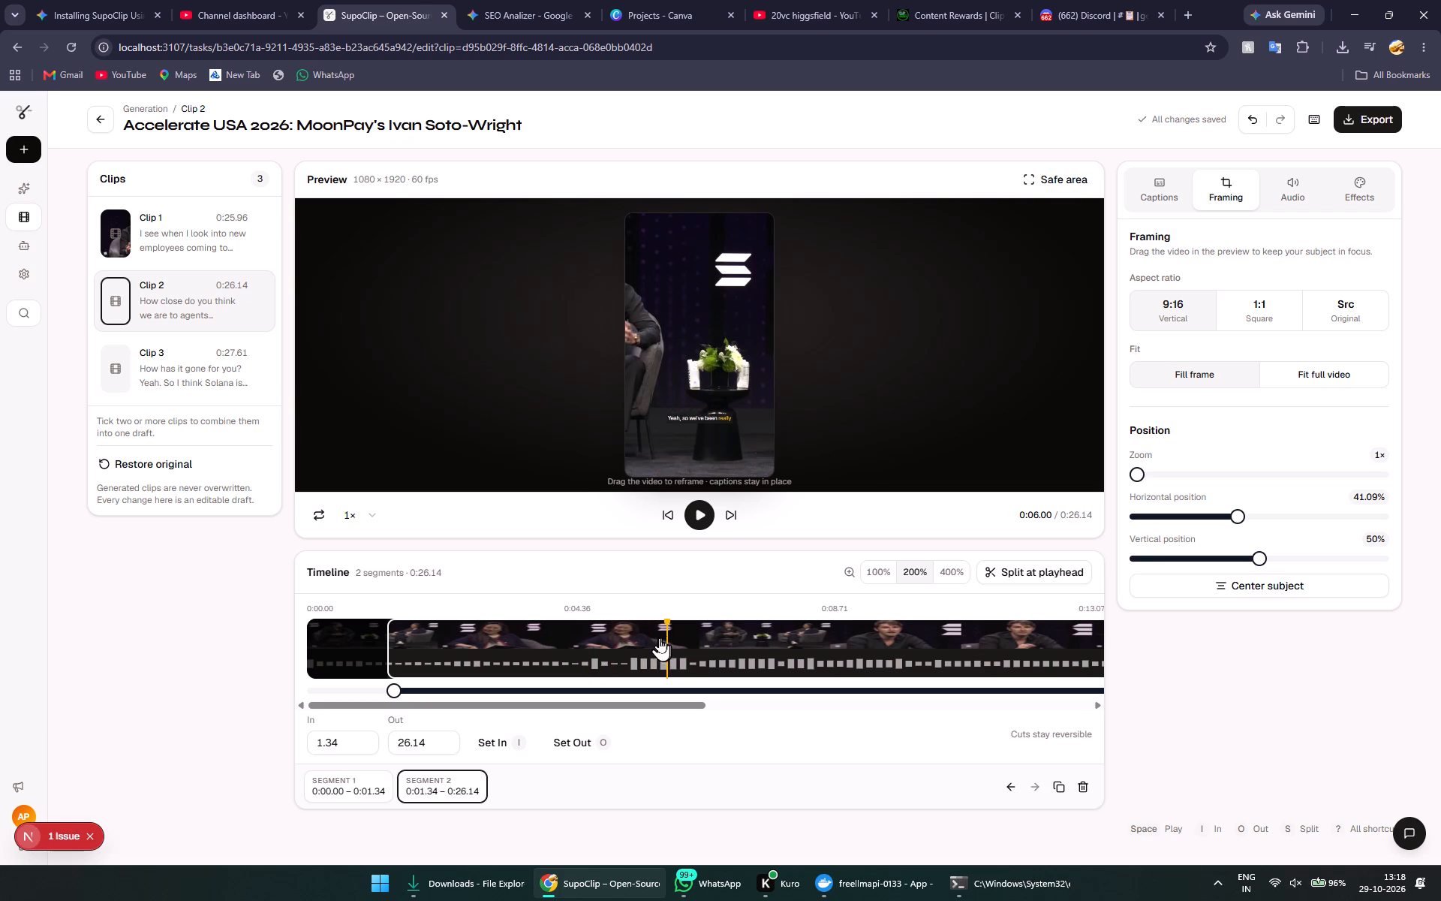
{"action": "triple_click", "coordinate": [656, 638]}
{"action": "triple_click", "coordinate": [654, 638]}
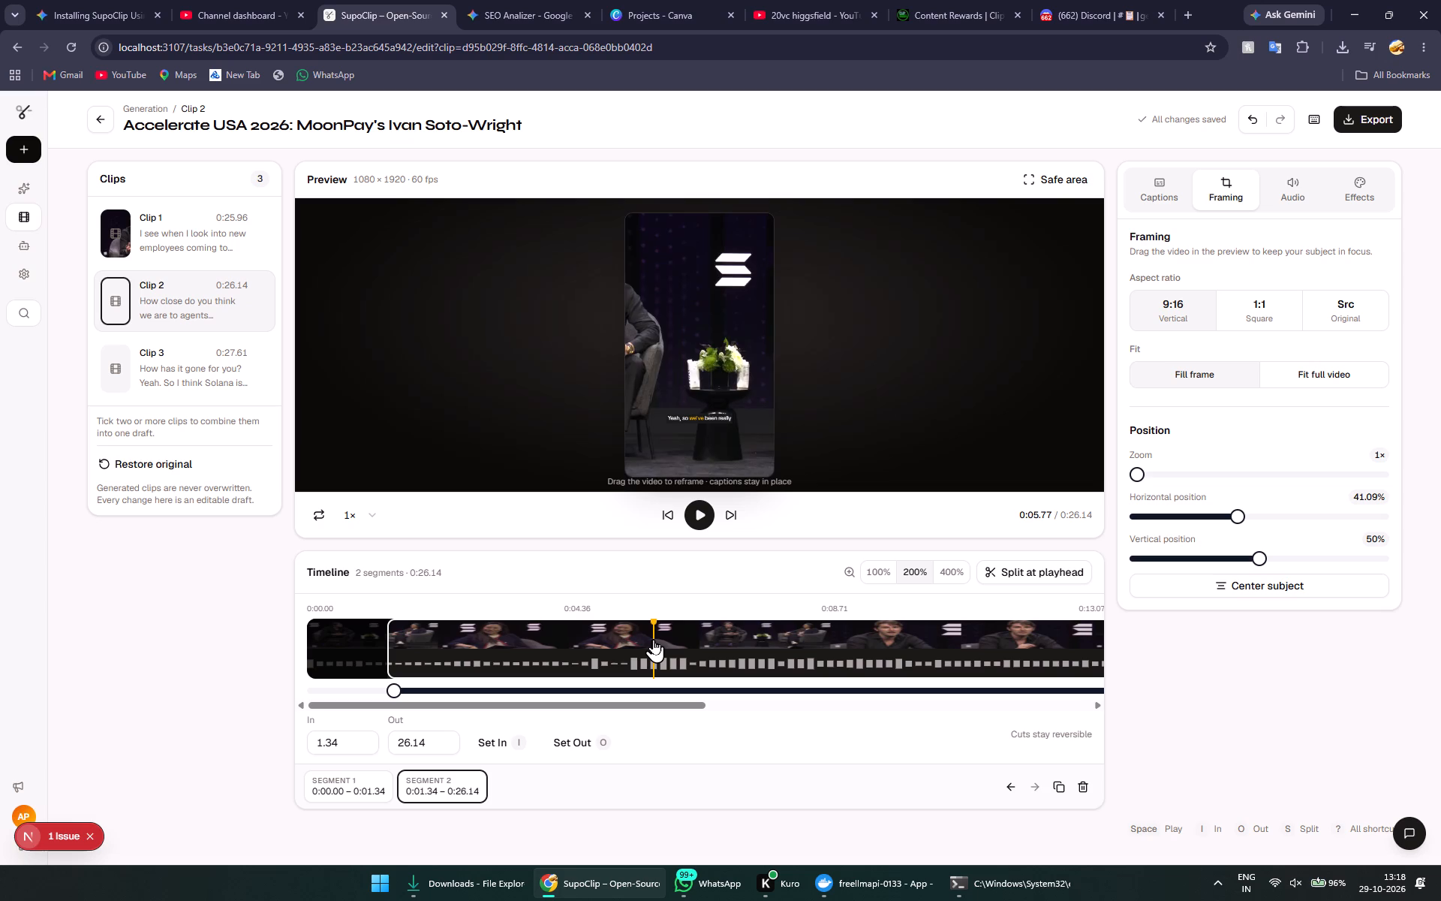
{"action": "double_click", "coordinate": [653, 639]}
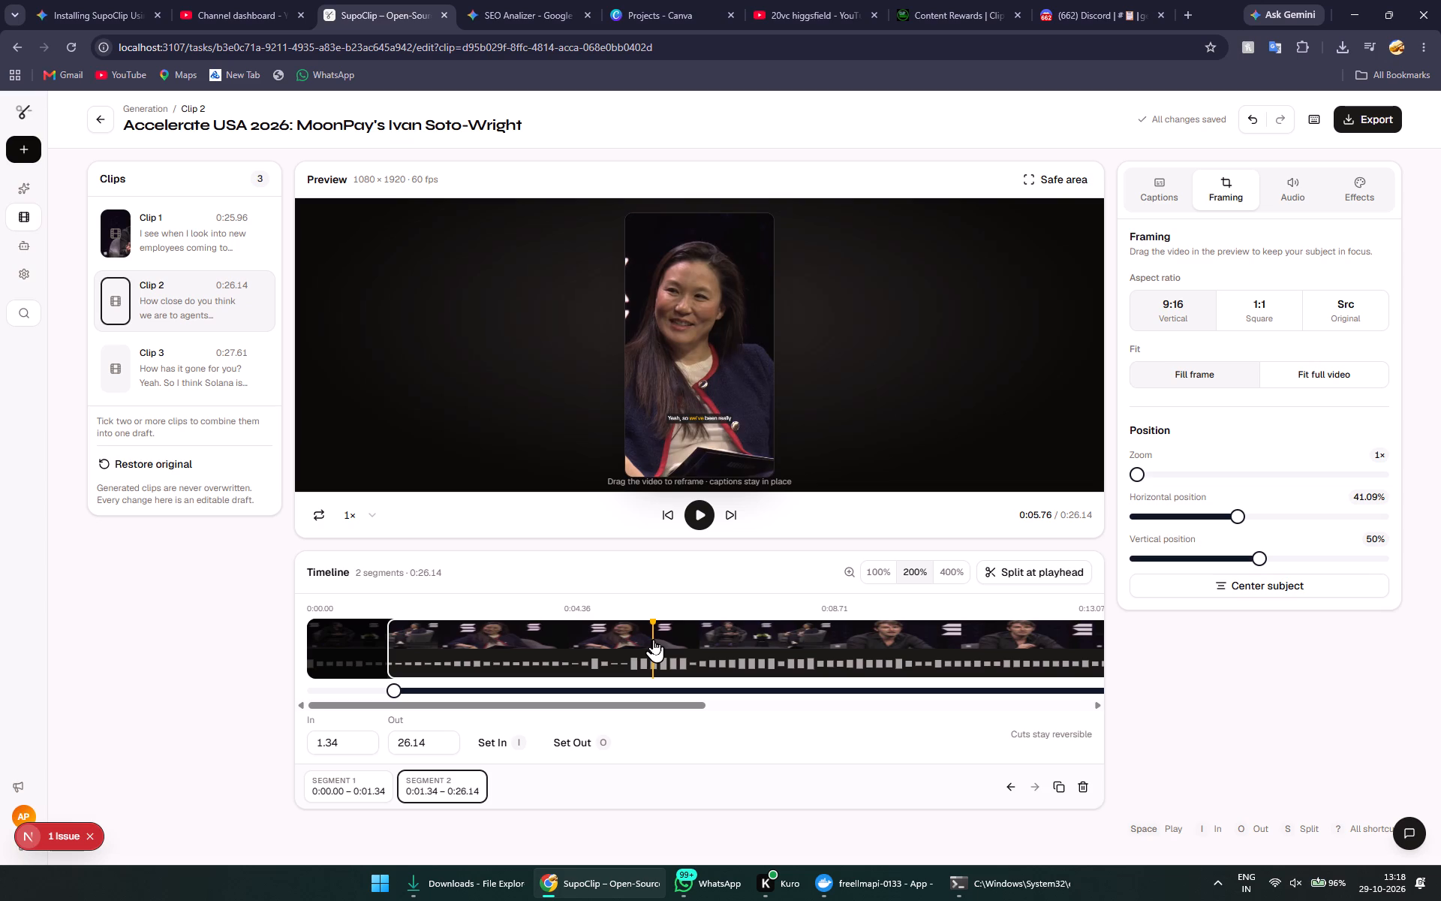
{"action": "left_click", "coordinate": [653, 639]}
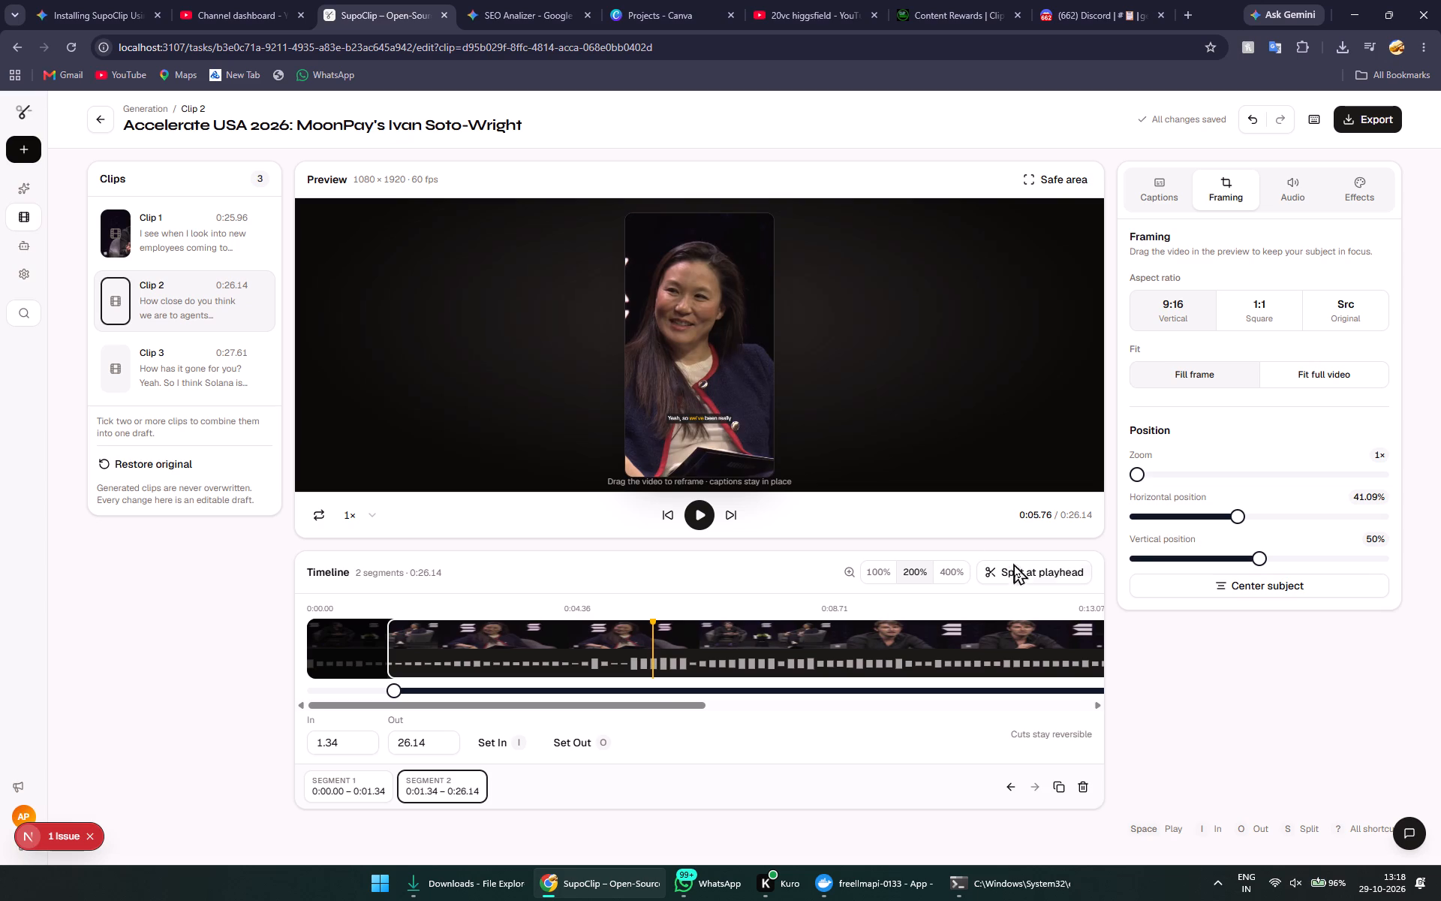
{"action": "left_click", "coordinate": [1014, 573]}
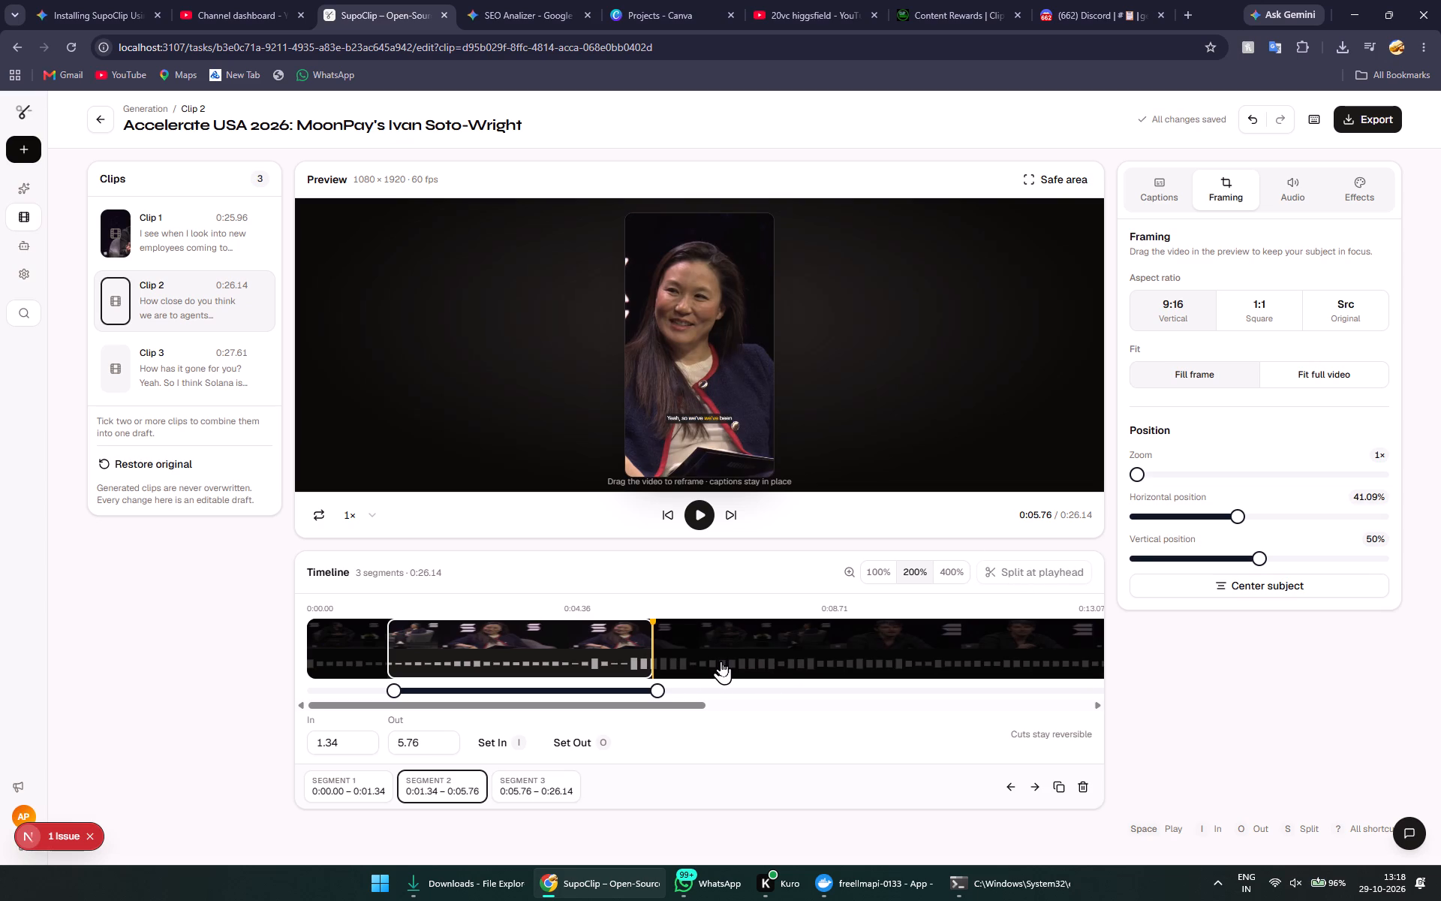
Replay segment 2 across the split at 5.76 s to check the cut and the start of segment 3.
{"action": "key", "text": "space"}
{"action": "key", "text": "space"}
{"action": "key", "text": "space"}
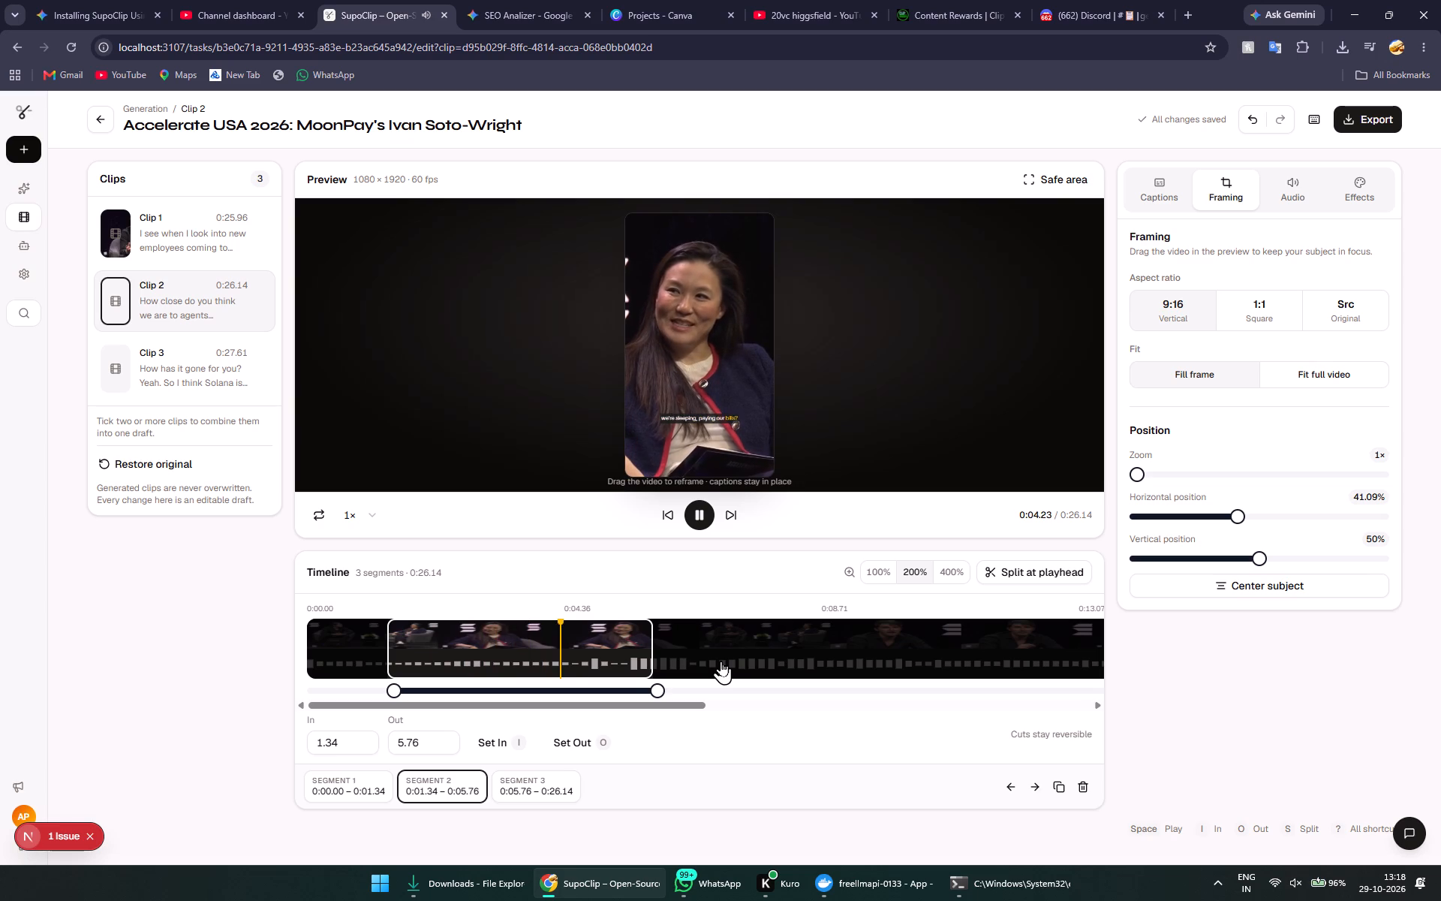
{"action": "key", "text": "space"}
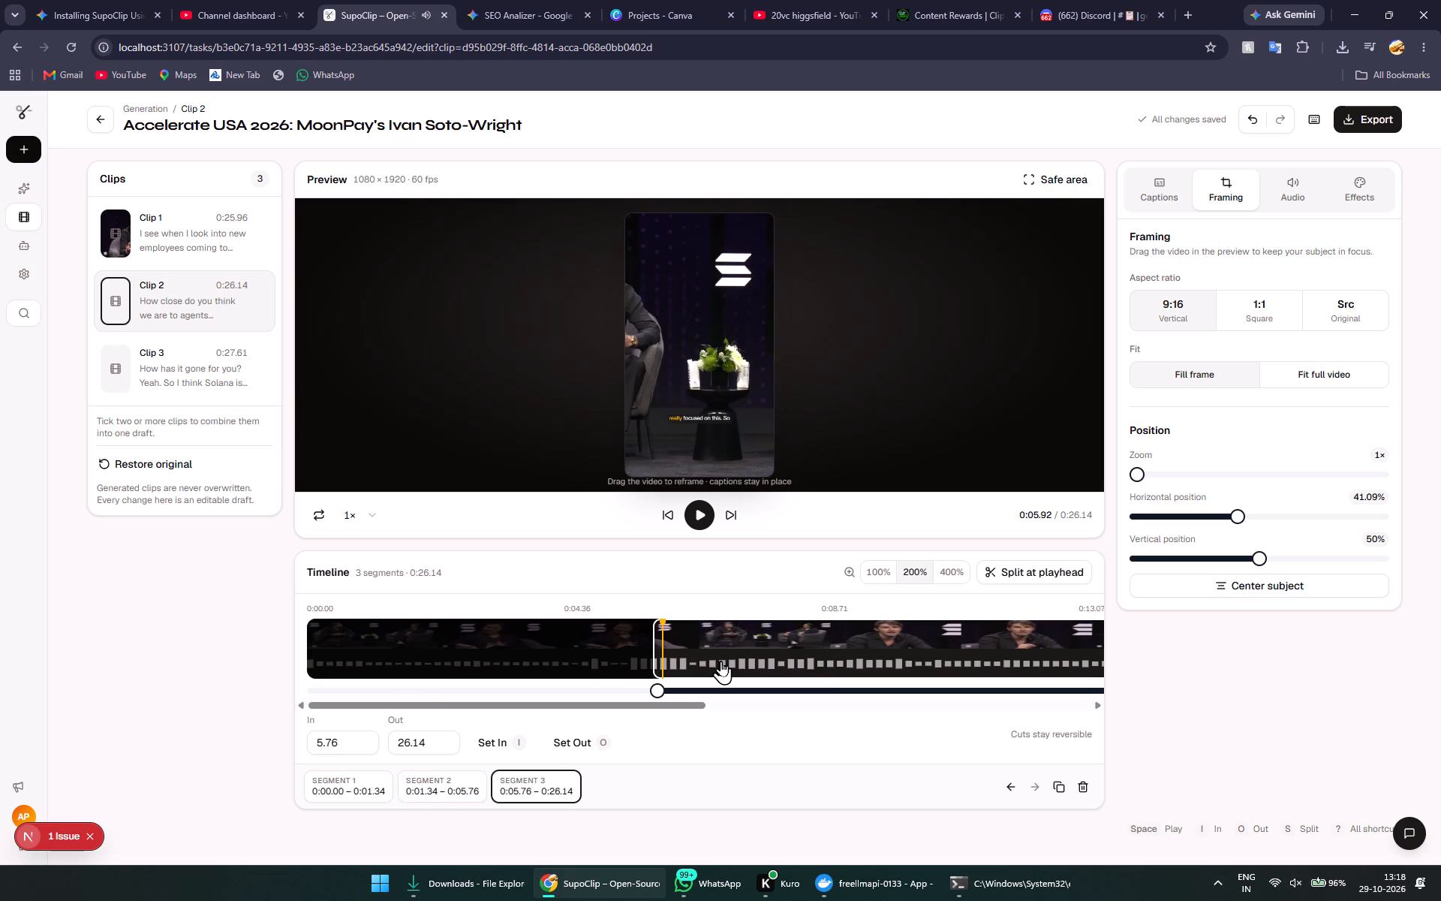
{"action": "key", "text": "space"}
{"action": "key", "text": "space"}
Scrub forward through segment 3 from about 6.6 to 9.9 s to look for the next camera change.
{"action": "left_click", "coordinate": [718, 625]}
{"action": "double_click", "coordinate": [724, 626]}
{"action": "double_click", "coordinate": [728, 628]}
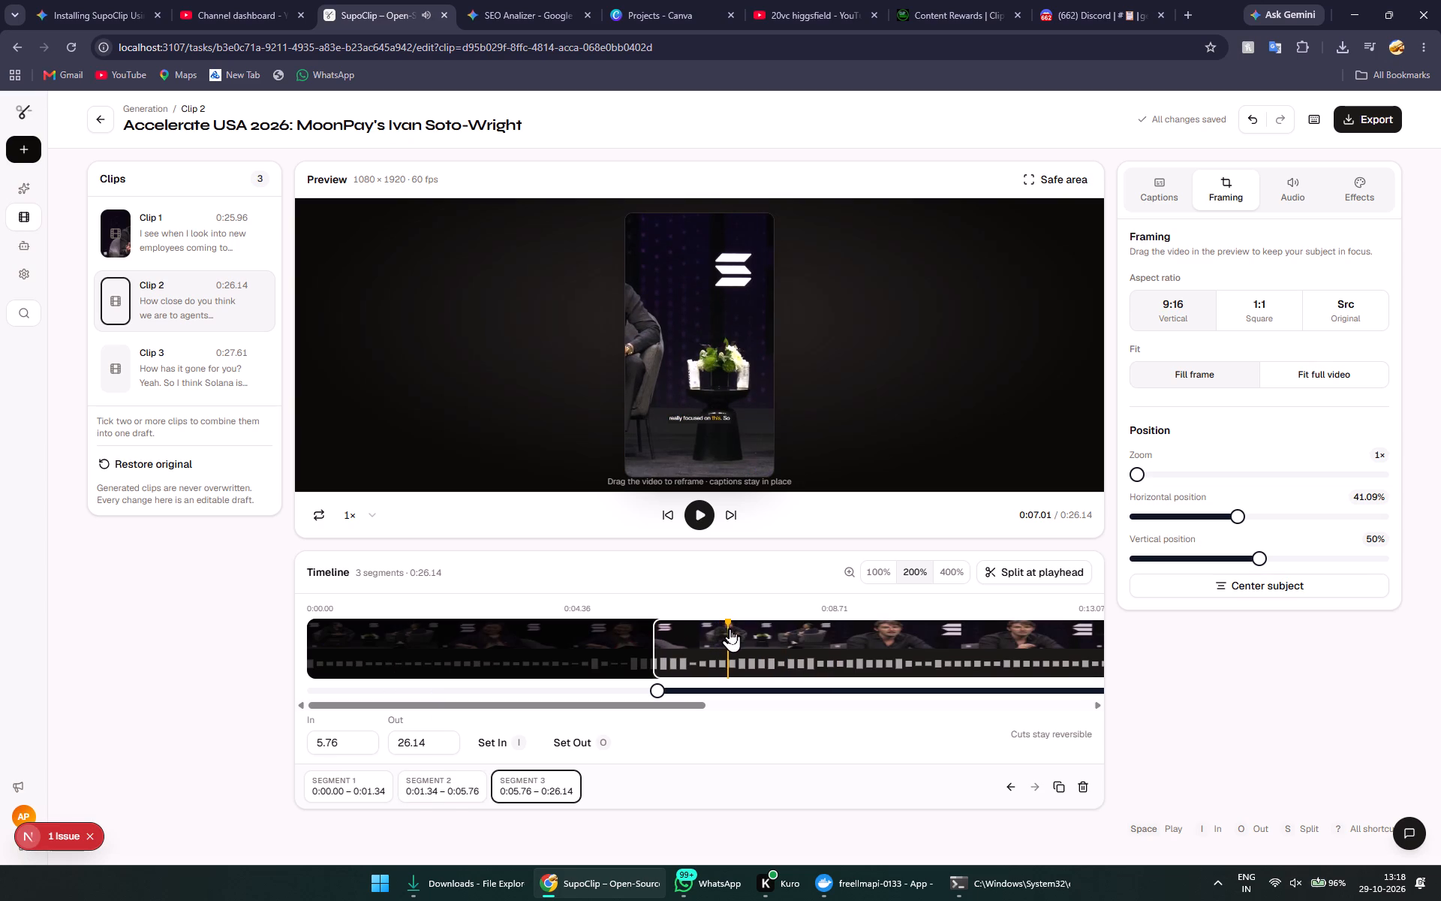
{"action": "left_click", "coordinate": [739, 629]}
{"action": "left_click", "coordinate": [749, 631]}
{"action": "left_click", "coordinate": [769, 635]}
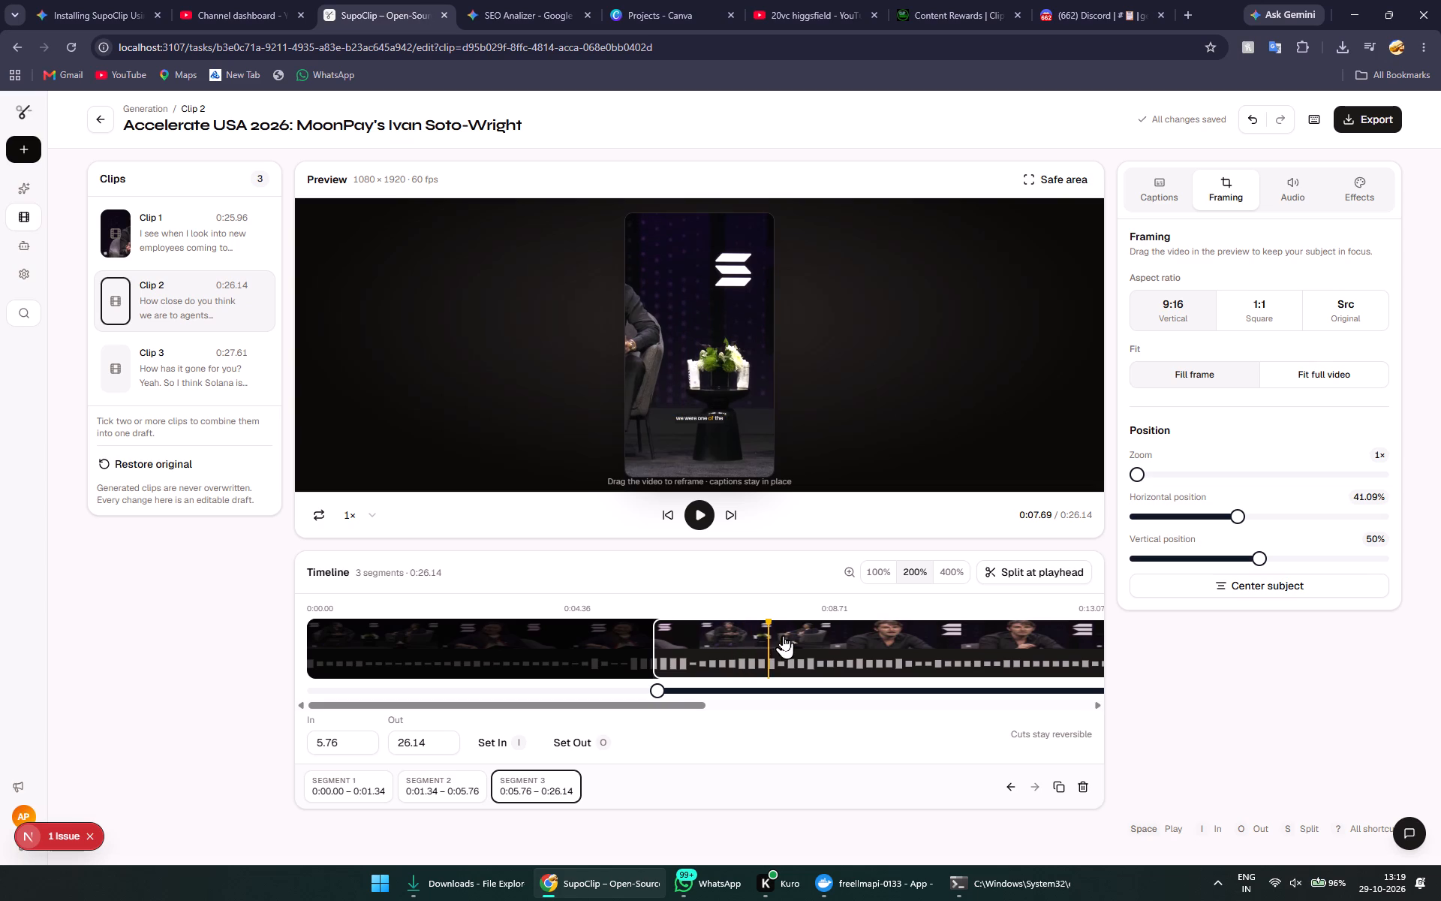
{"action": "left_click", "coordinate": [783, 635]}
{"action": "left_click", "coordinate": [798, 636]}
{"action": "left_click", "coordinate": [810, 636]}
{"action": "left_click", "coordinate": [832, 636]}
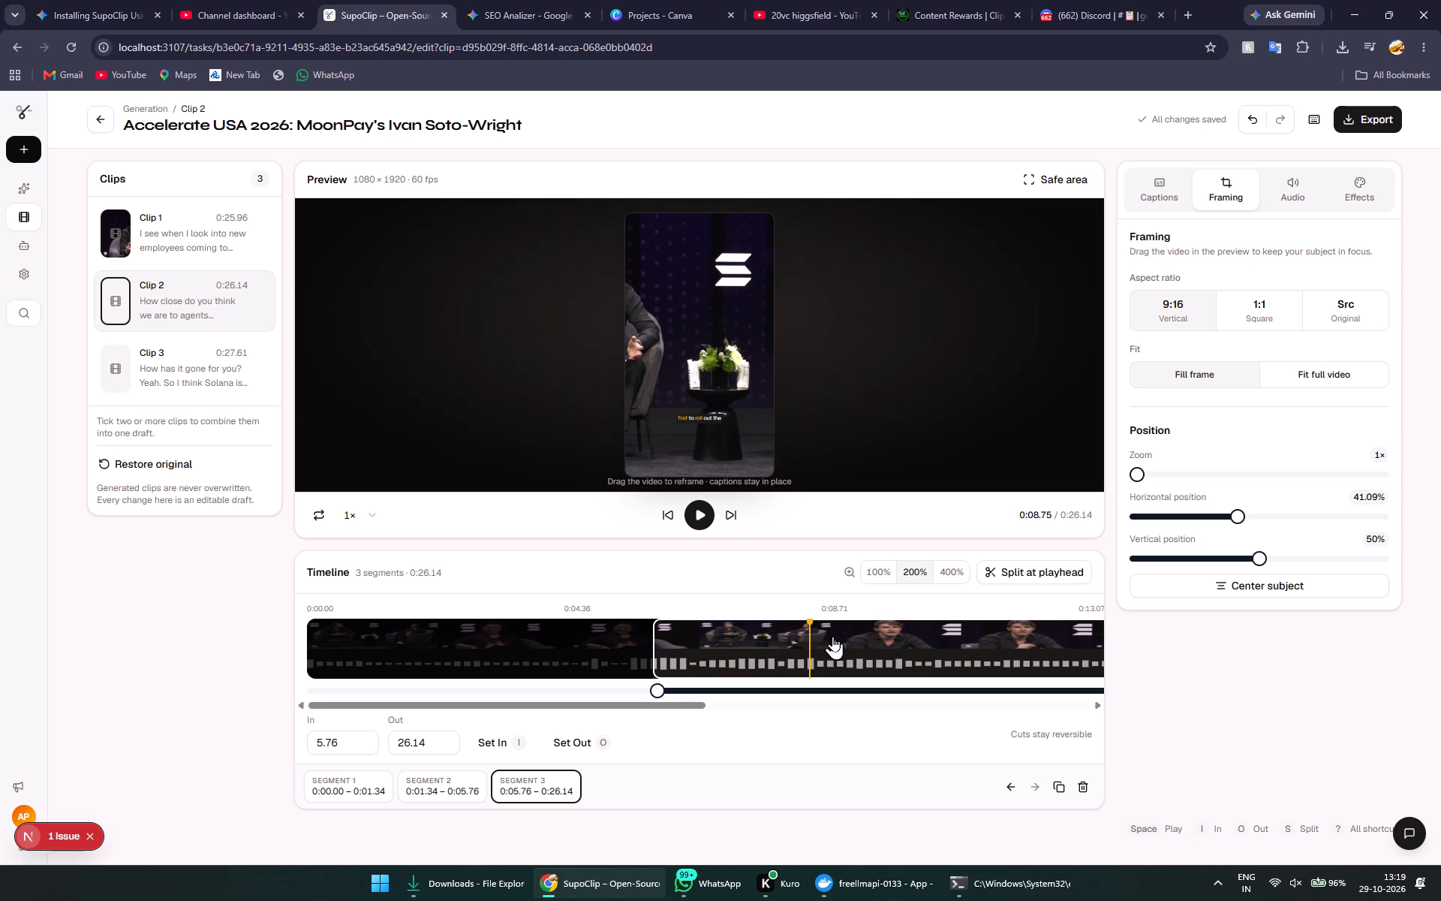
{"action": "left_click", "coordinate": [852, 639]}
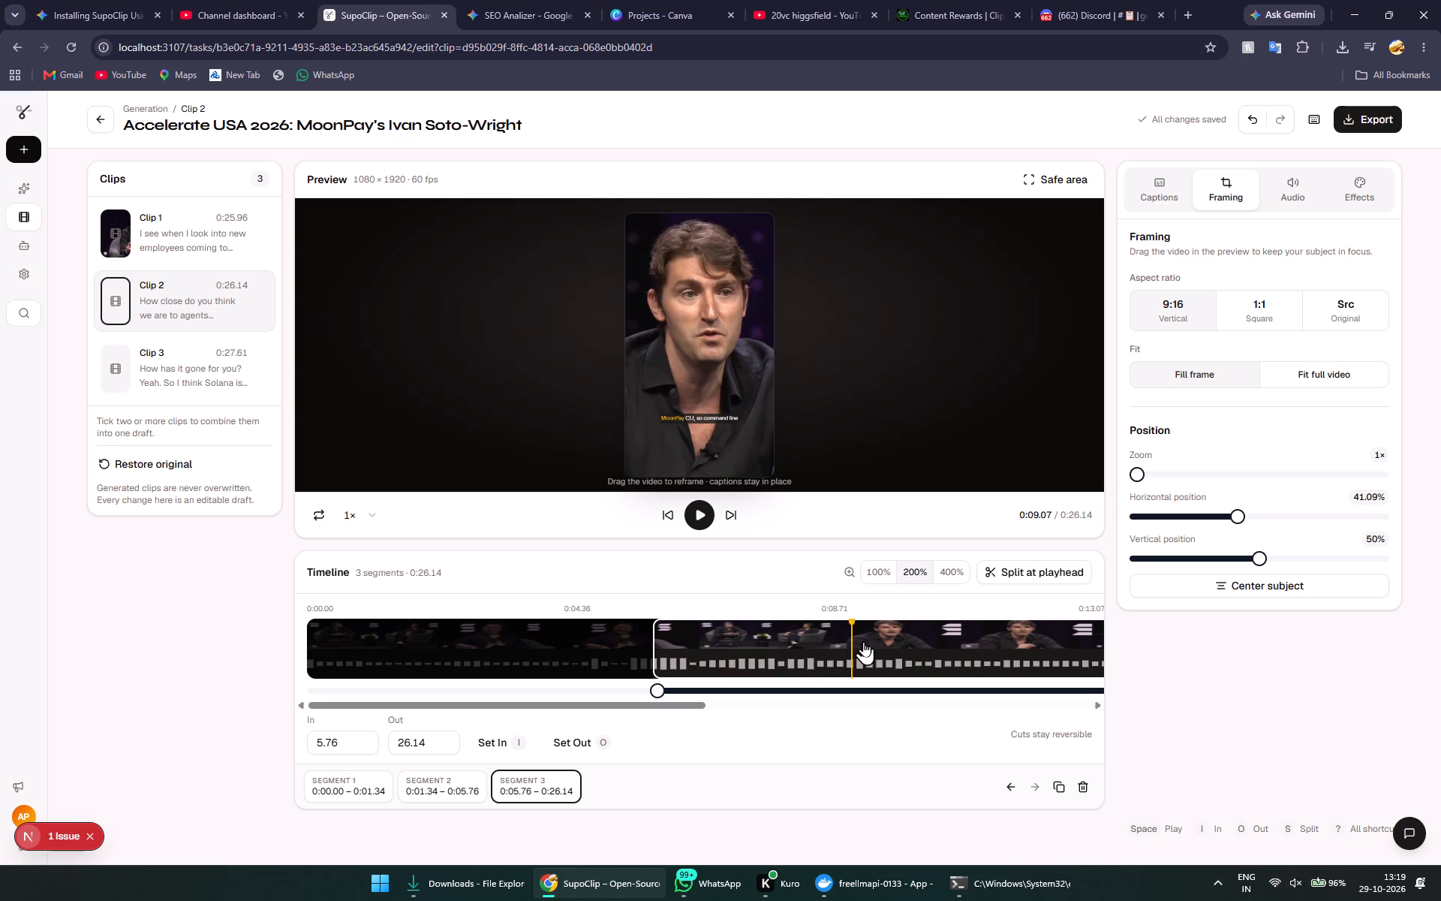
{"action": "left_click", "coordinate": [864, 641]}
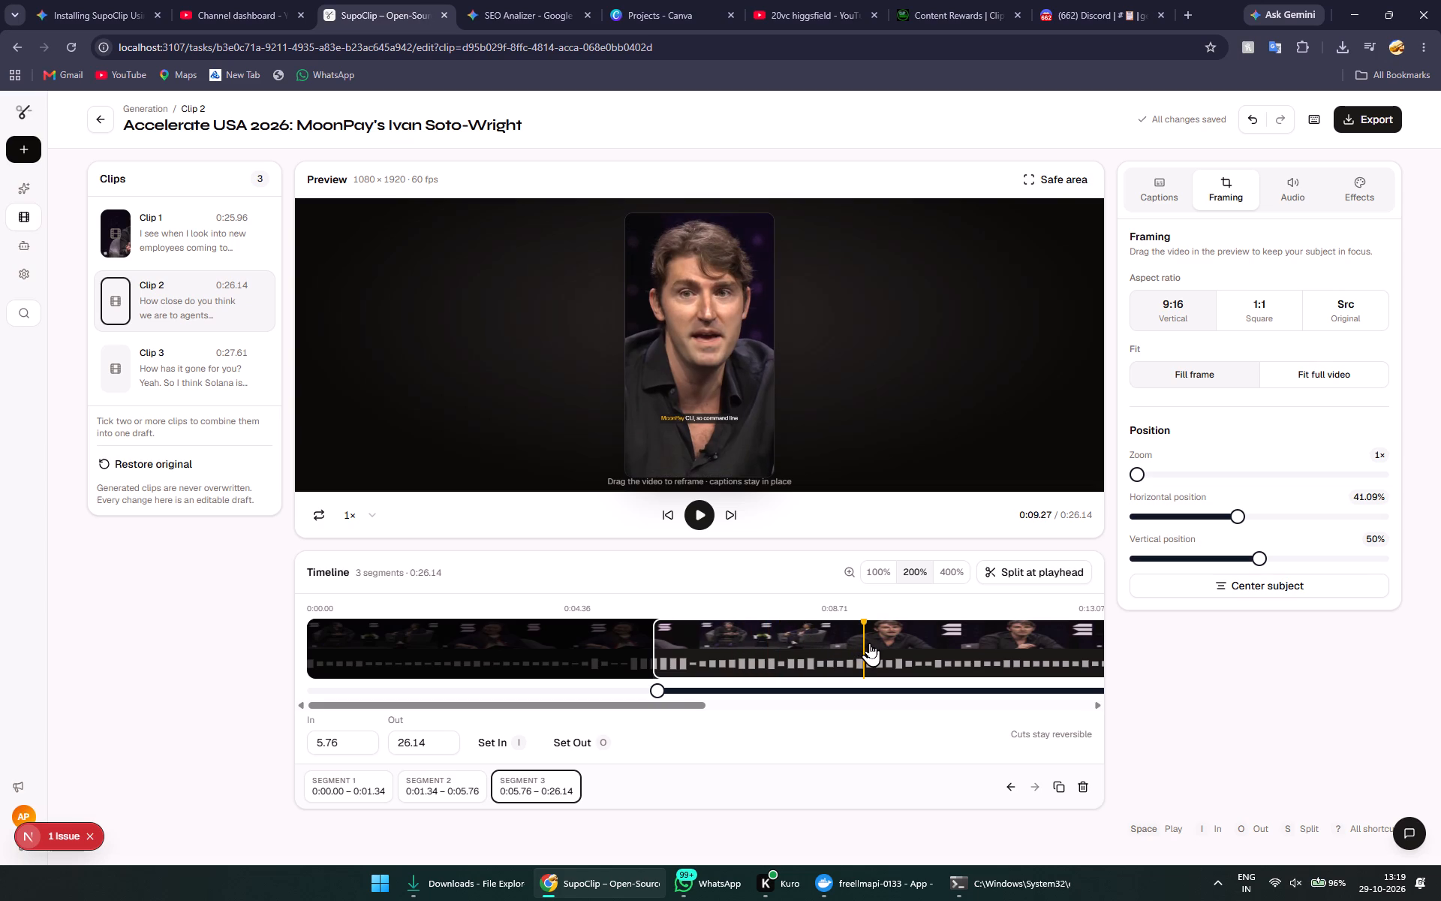
{"action": "left_click", "coordinate": [870, 643]}
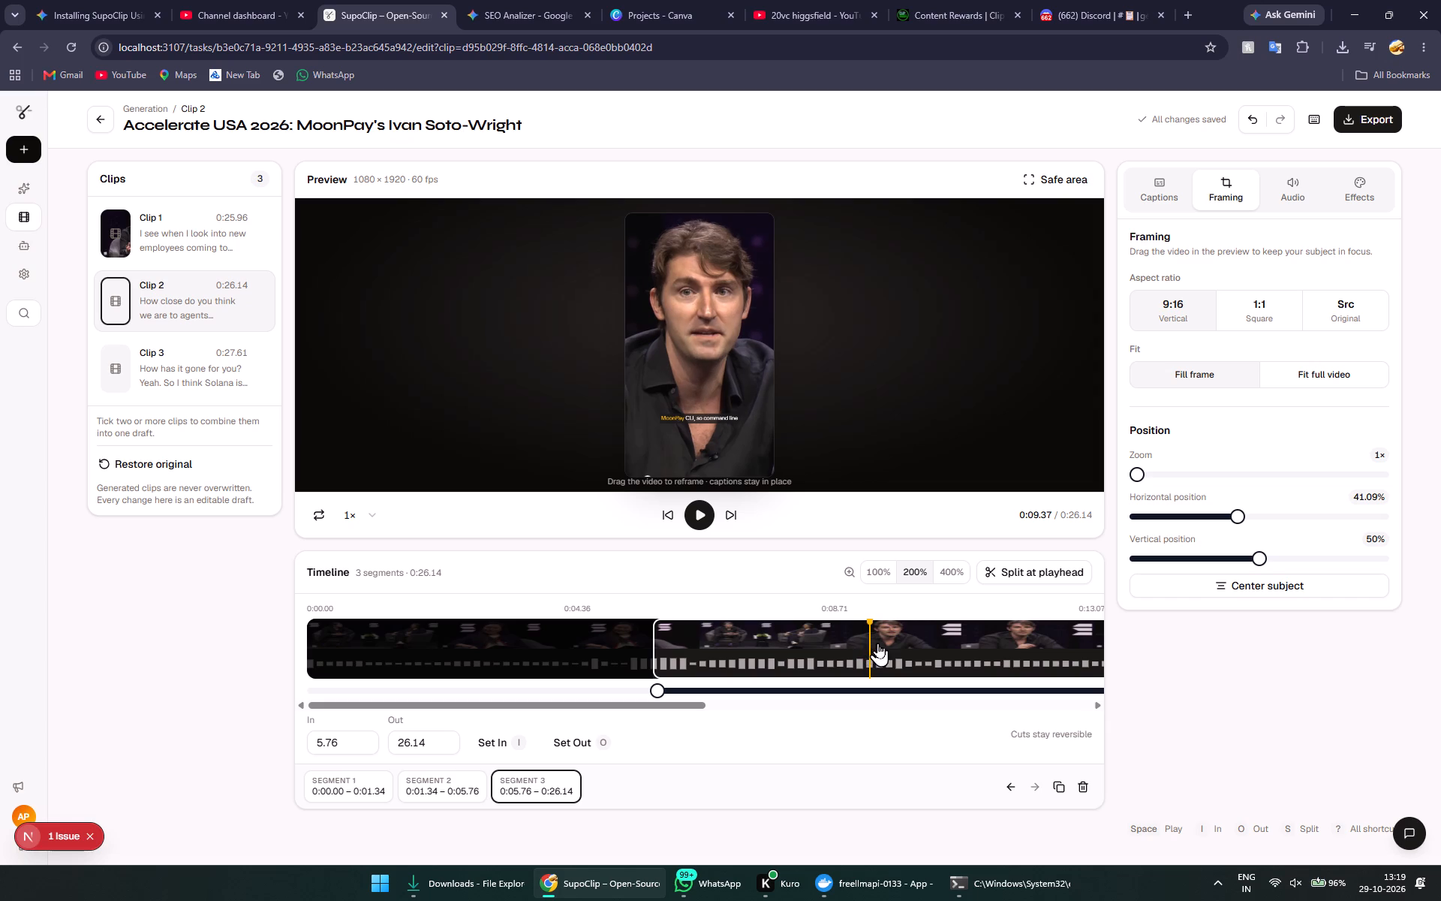
{"action": "left_click", "coordinate": [898, 646]}
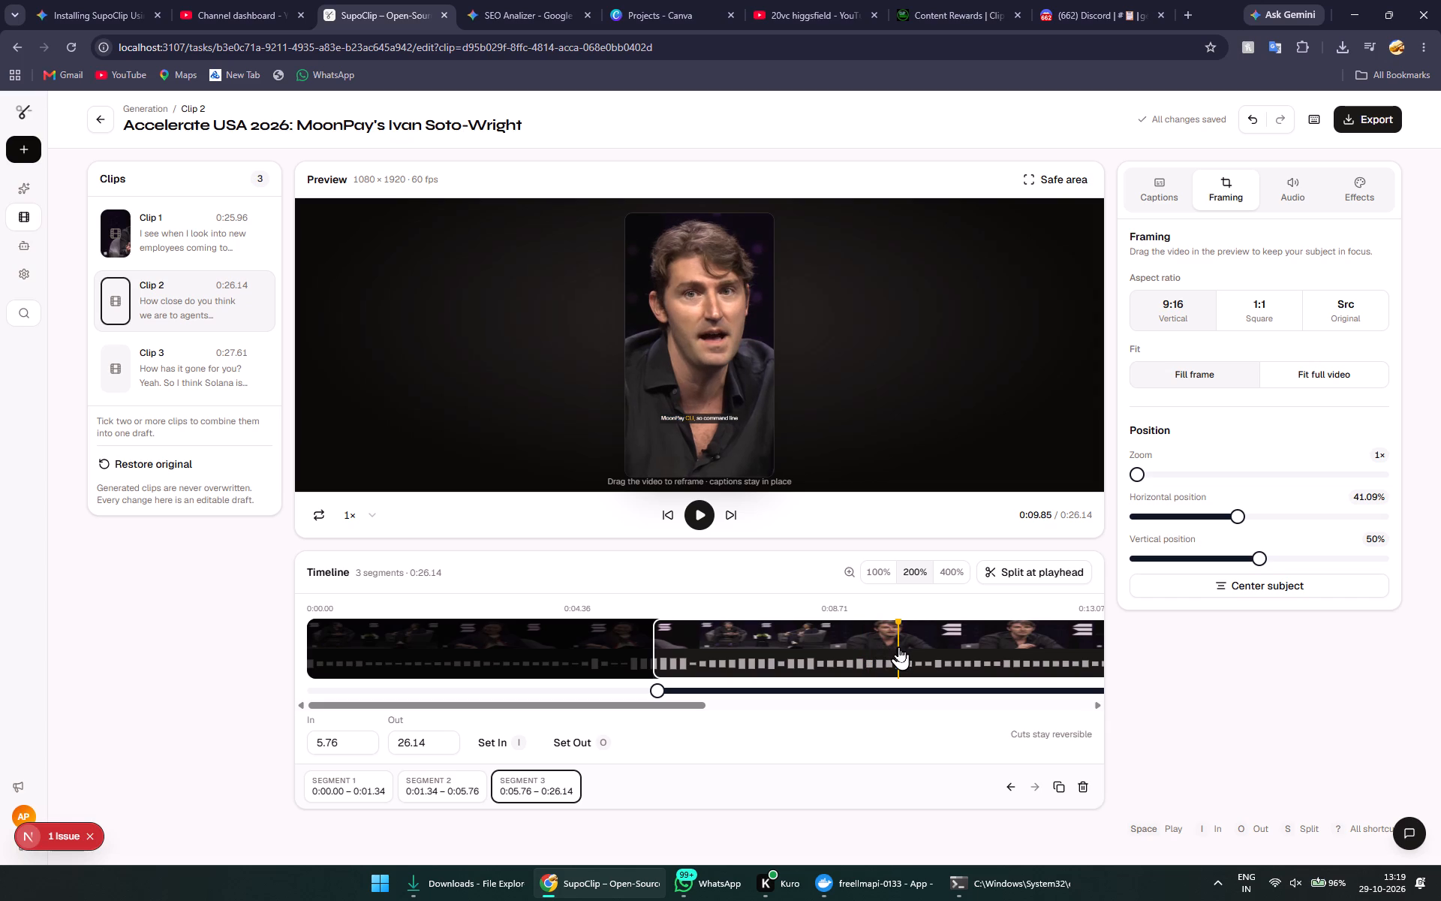
Step back to the last wide-shot frame before the man's close-up and split Clip 2 at 8.91 s.
{"action": "left_click", "coordinate": [890, 653]}
{"action": "double_click", "coordinate": [885, 653]}
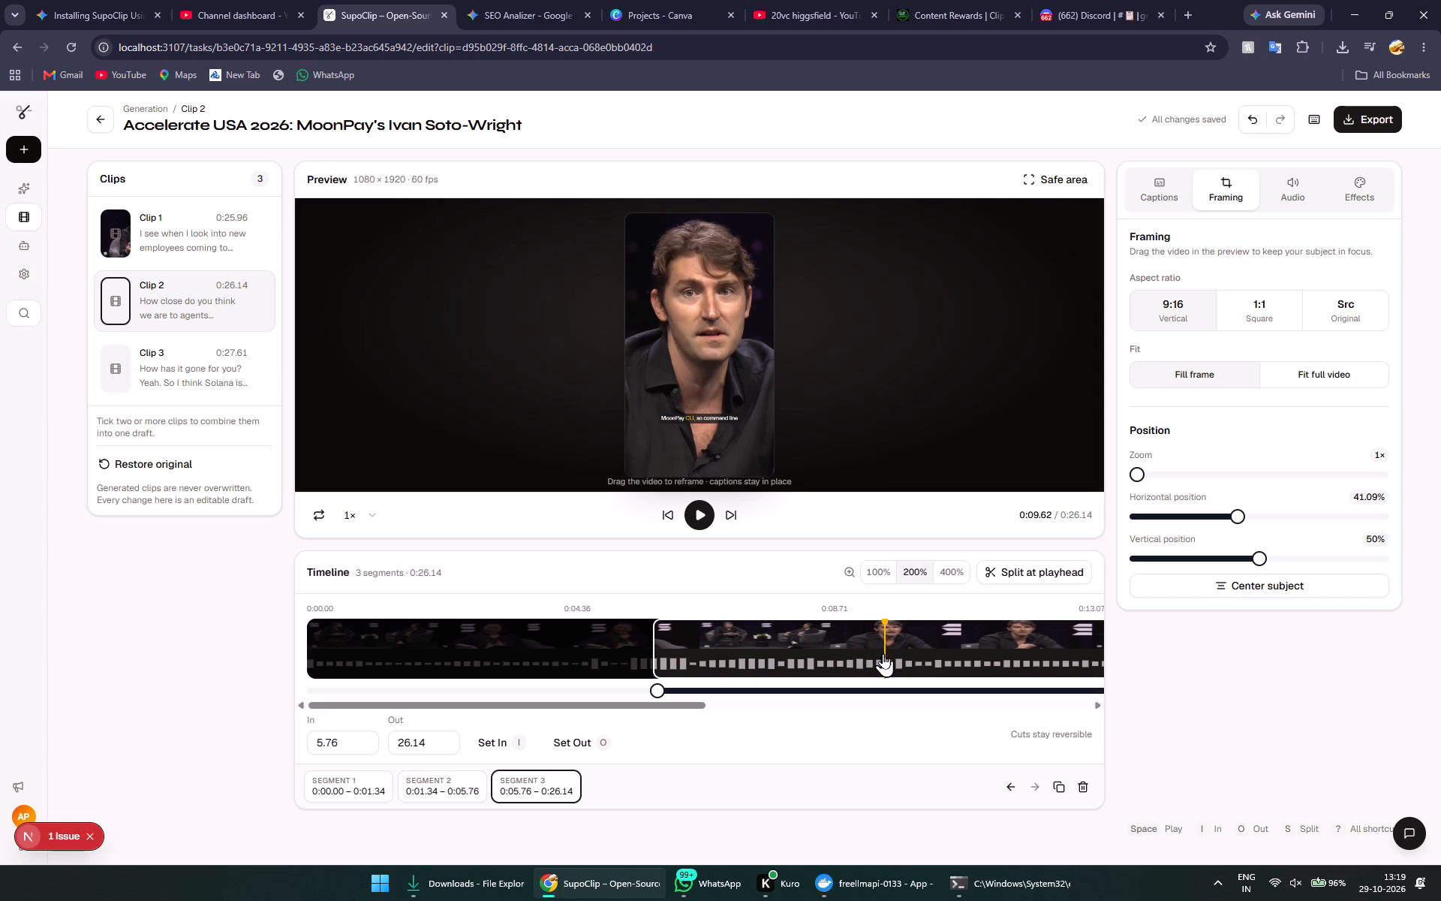
{"action": "left_click", "coordinate": [879, 653]}
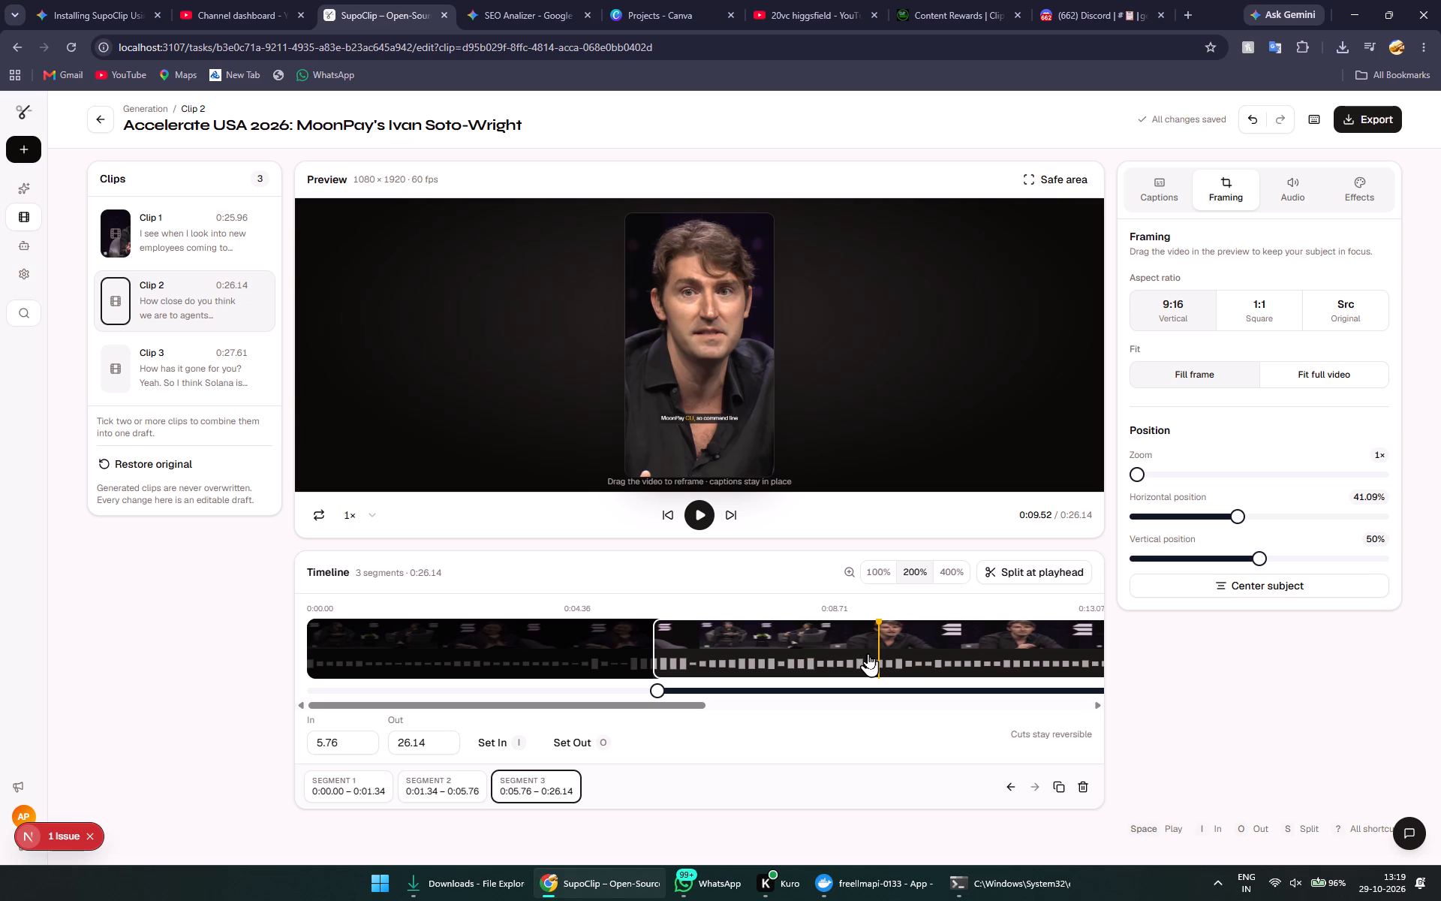
{"action": "left_click", "coordinate": [867, 653]}
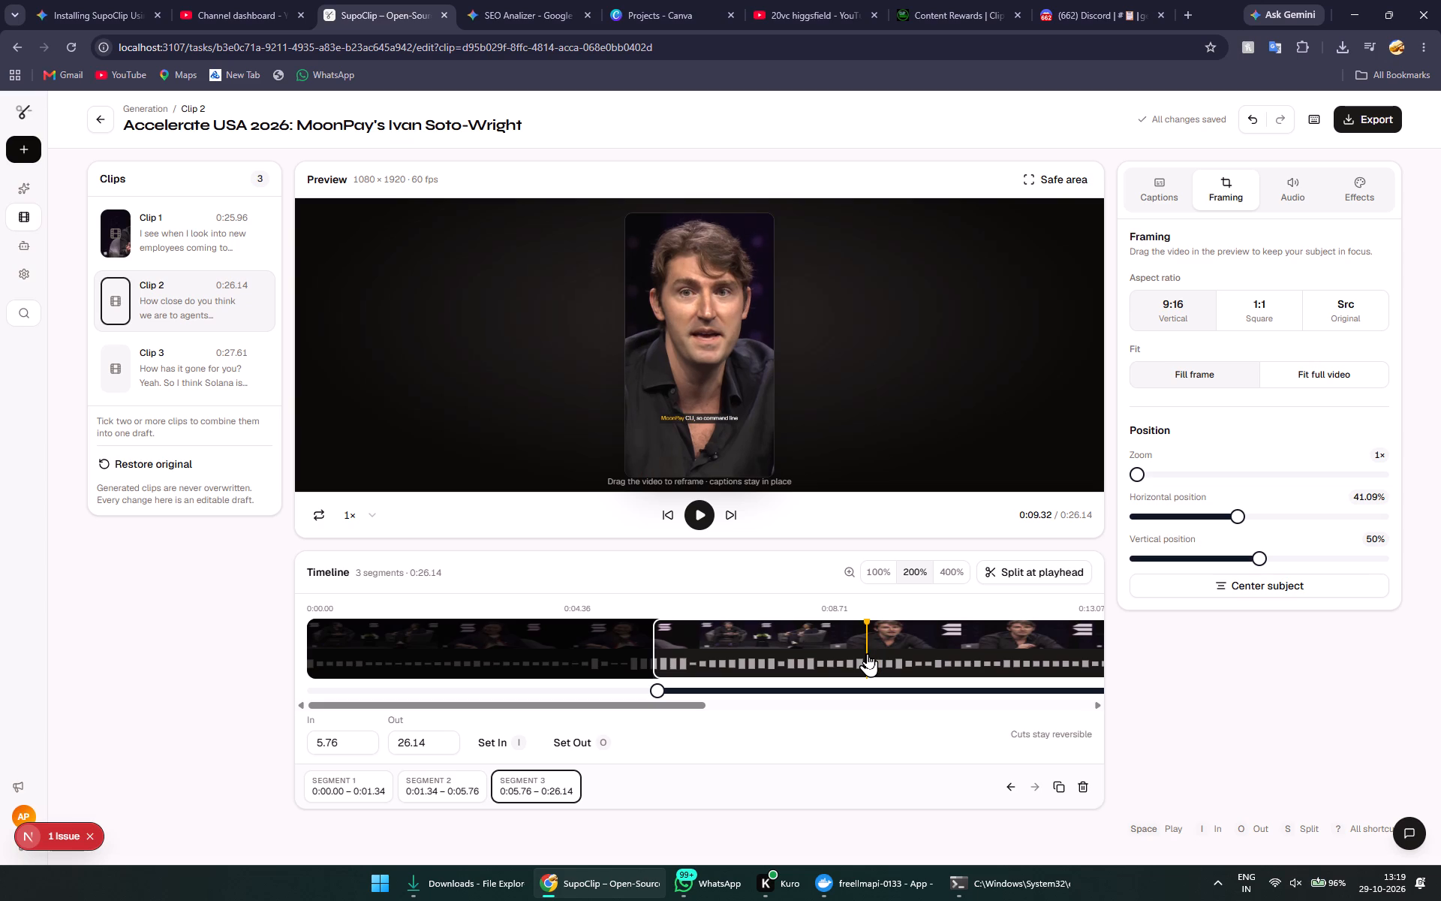
{"action": "double_click", "coordinate": [865, 653]}
{"action": "double_click", "coordinate": [859, 653]}
{"action": "left_click", "coordinate": [855, 653]}
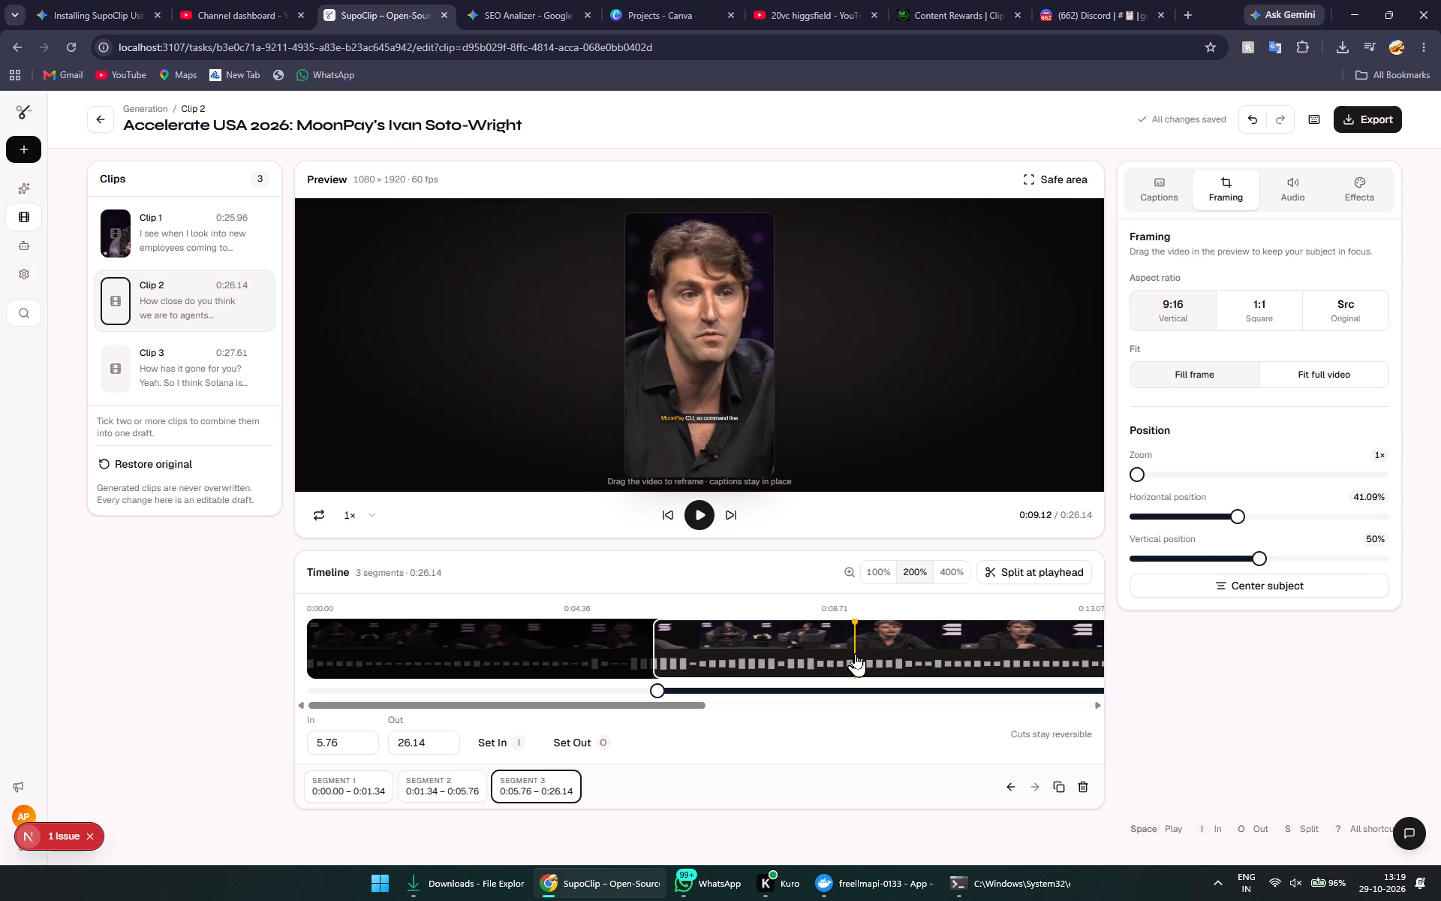
{"action": "double_click", "coordinate": [853, 653]}
{"action": "triple_click", "coordinate": [847, 652]}
{"action": "triple_click", "coordinate": [843, 652]}
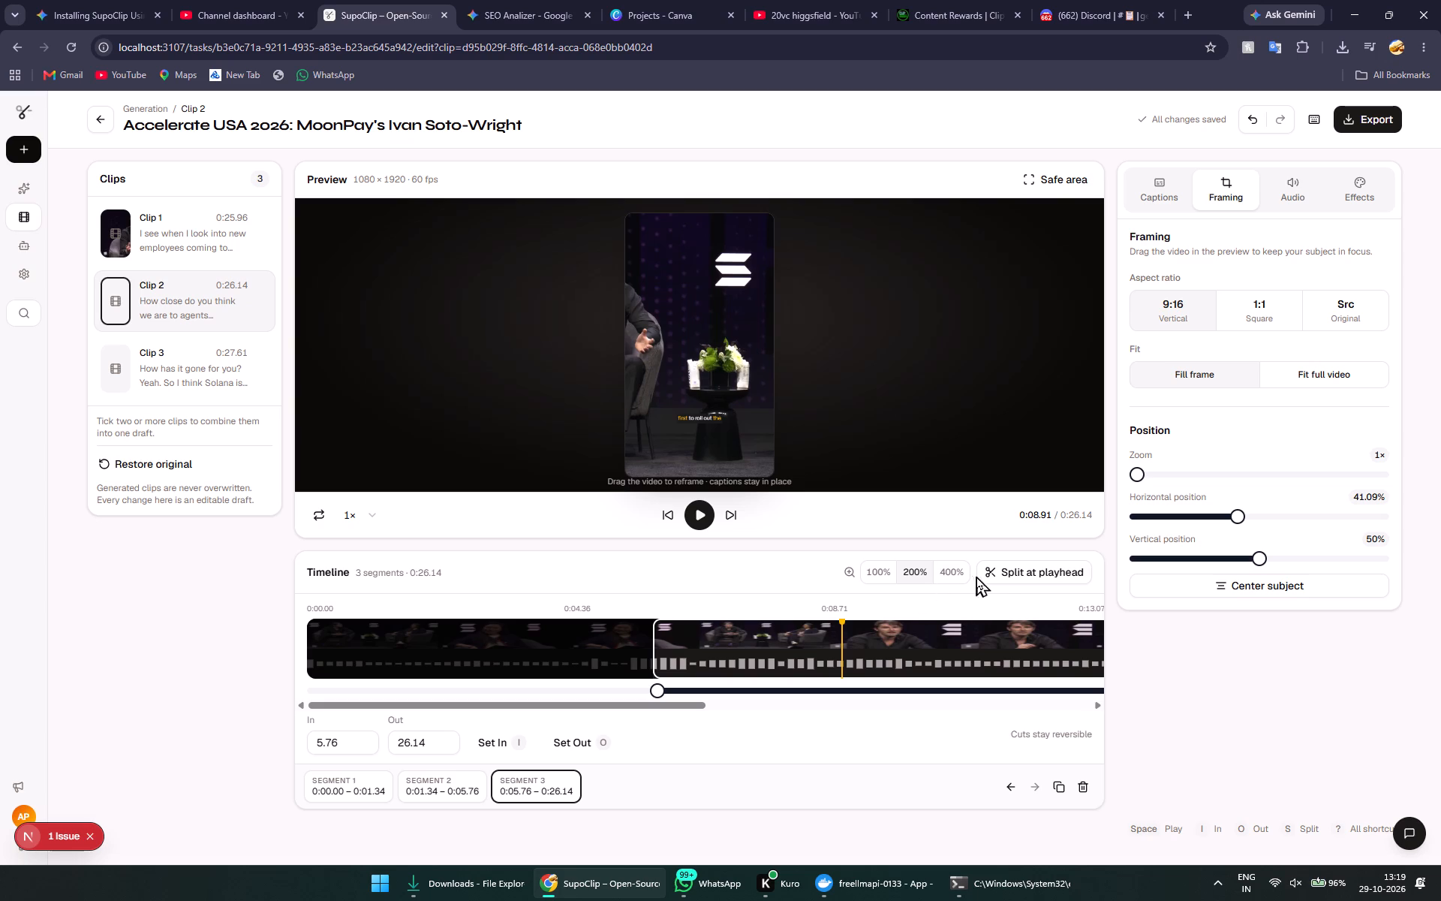
{"action": "left_click", "coordinate": [997, 579]}
Play segment 4 from 8.91 s to the end of Clip 2 to examine the remaining shots and their framing.
{"action": "key", "text": "space"}
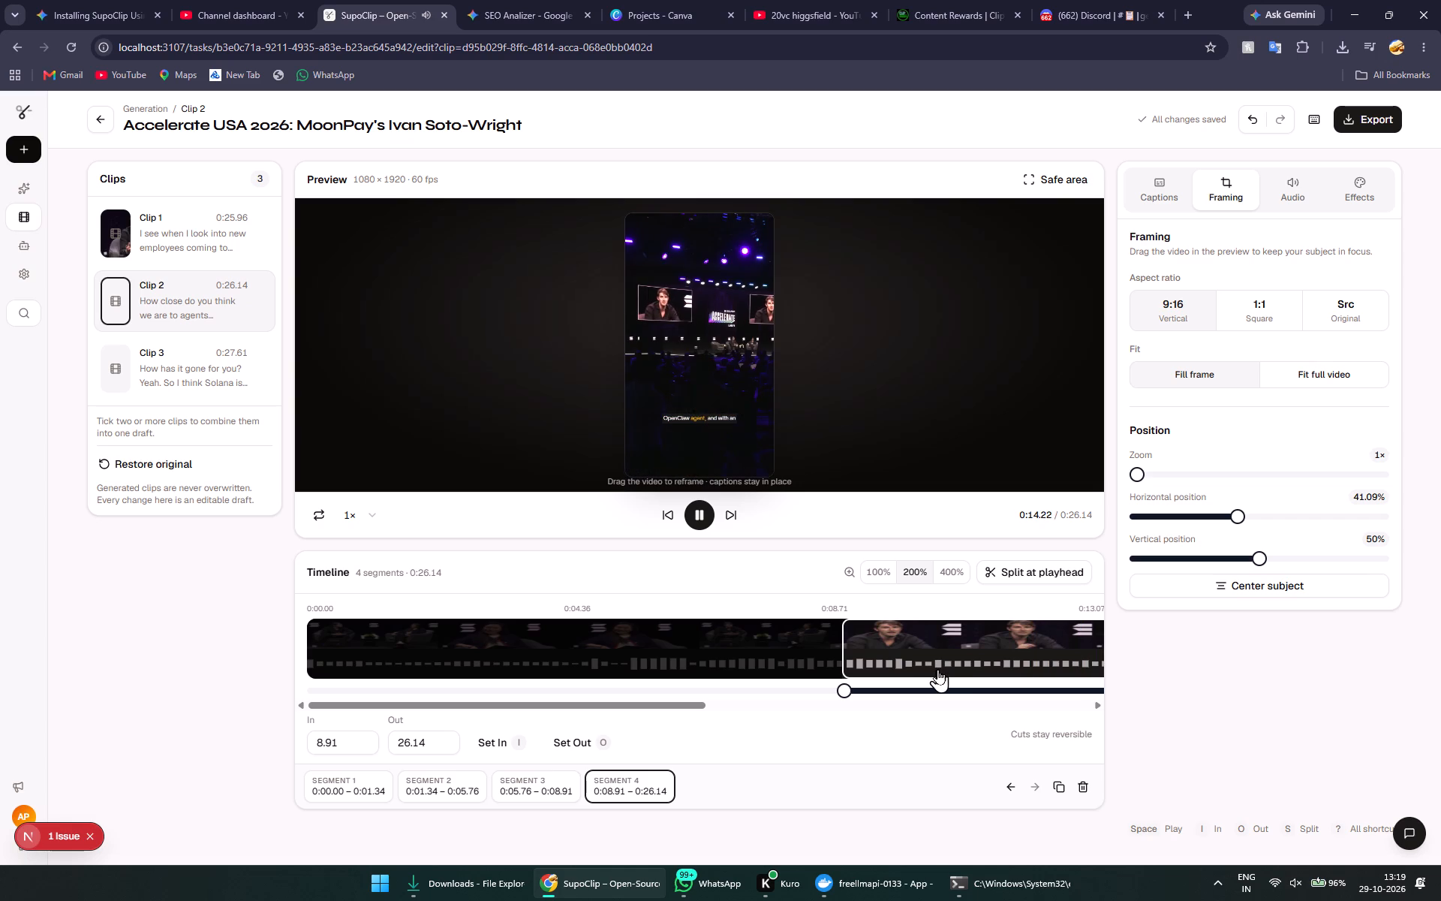
{"action": "left_click_drag", "start_coordinate": [696, 709], "coordinate": [839, 702]}
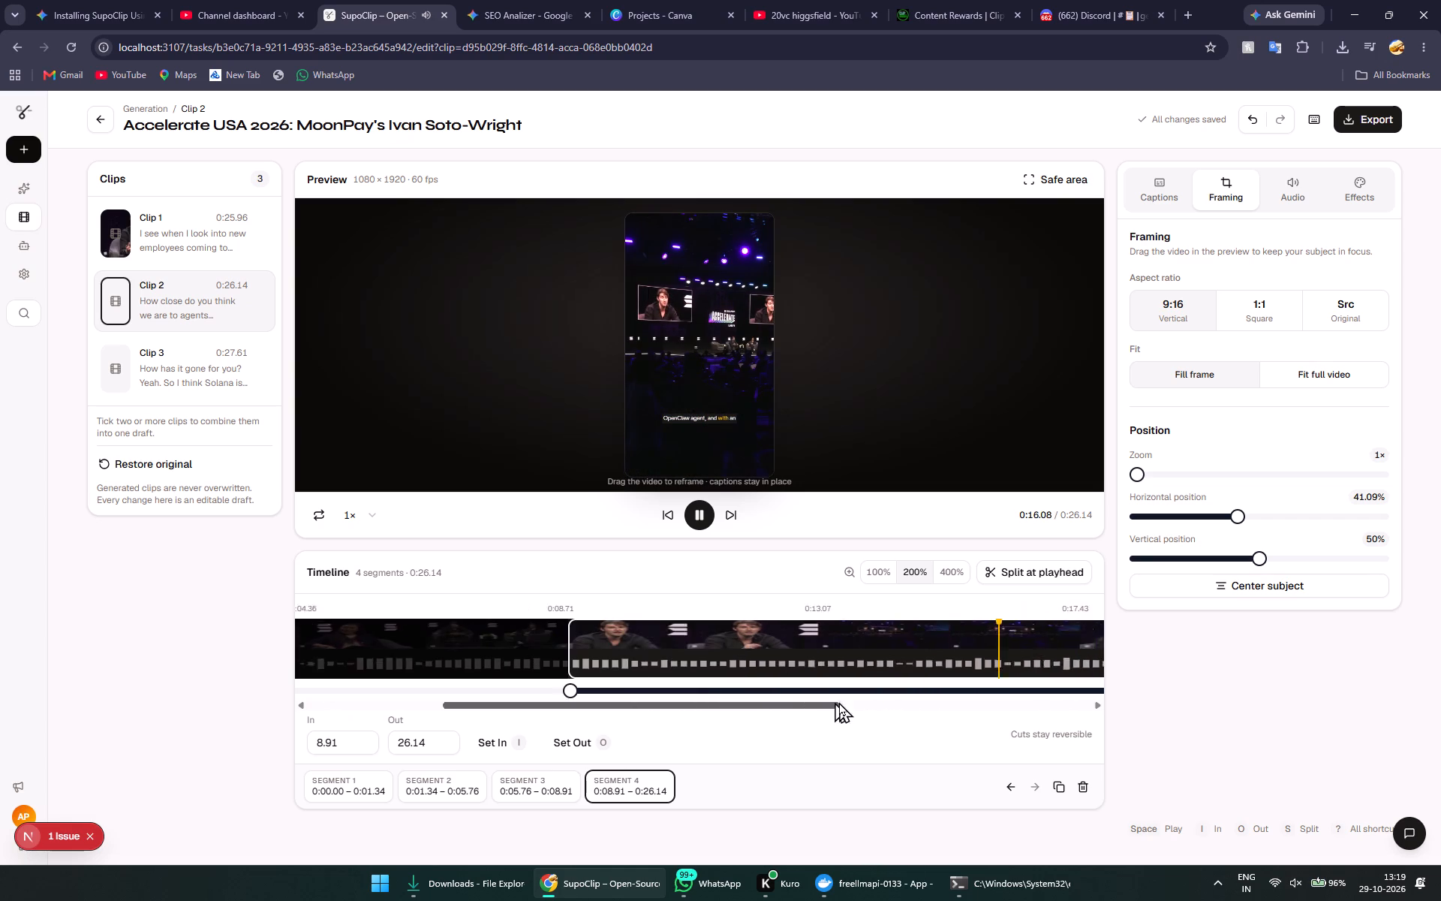
{"action": "left_click_drag", "start_coordinate": [839, 702], "coordinate": [959, 700]}
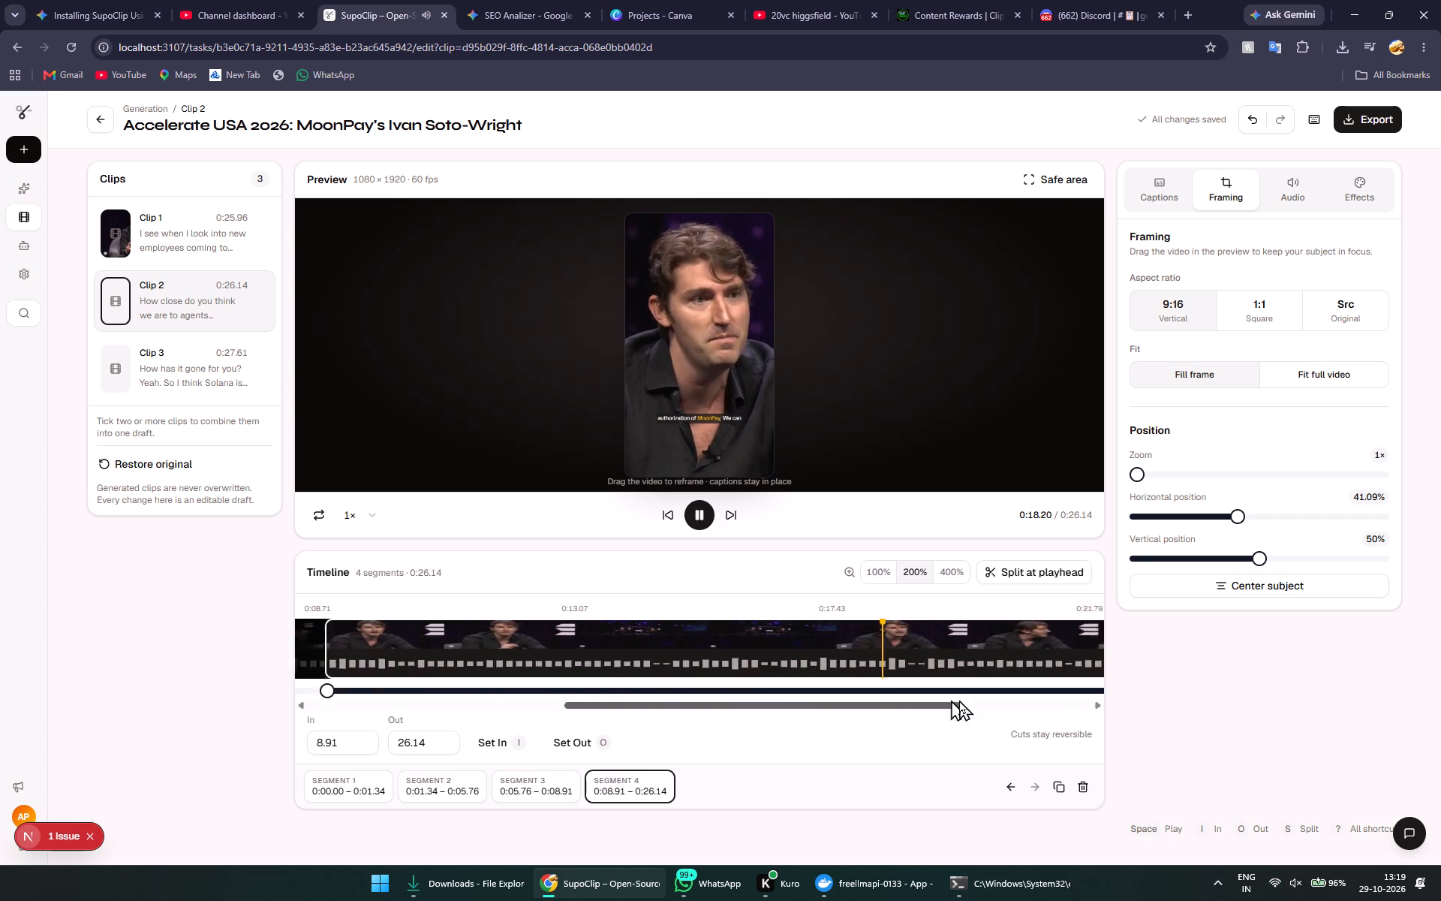
{"action": "left_click_drag", "start_coordinate": [959, 700], "coordinate": [1113, 702]}
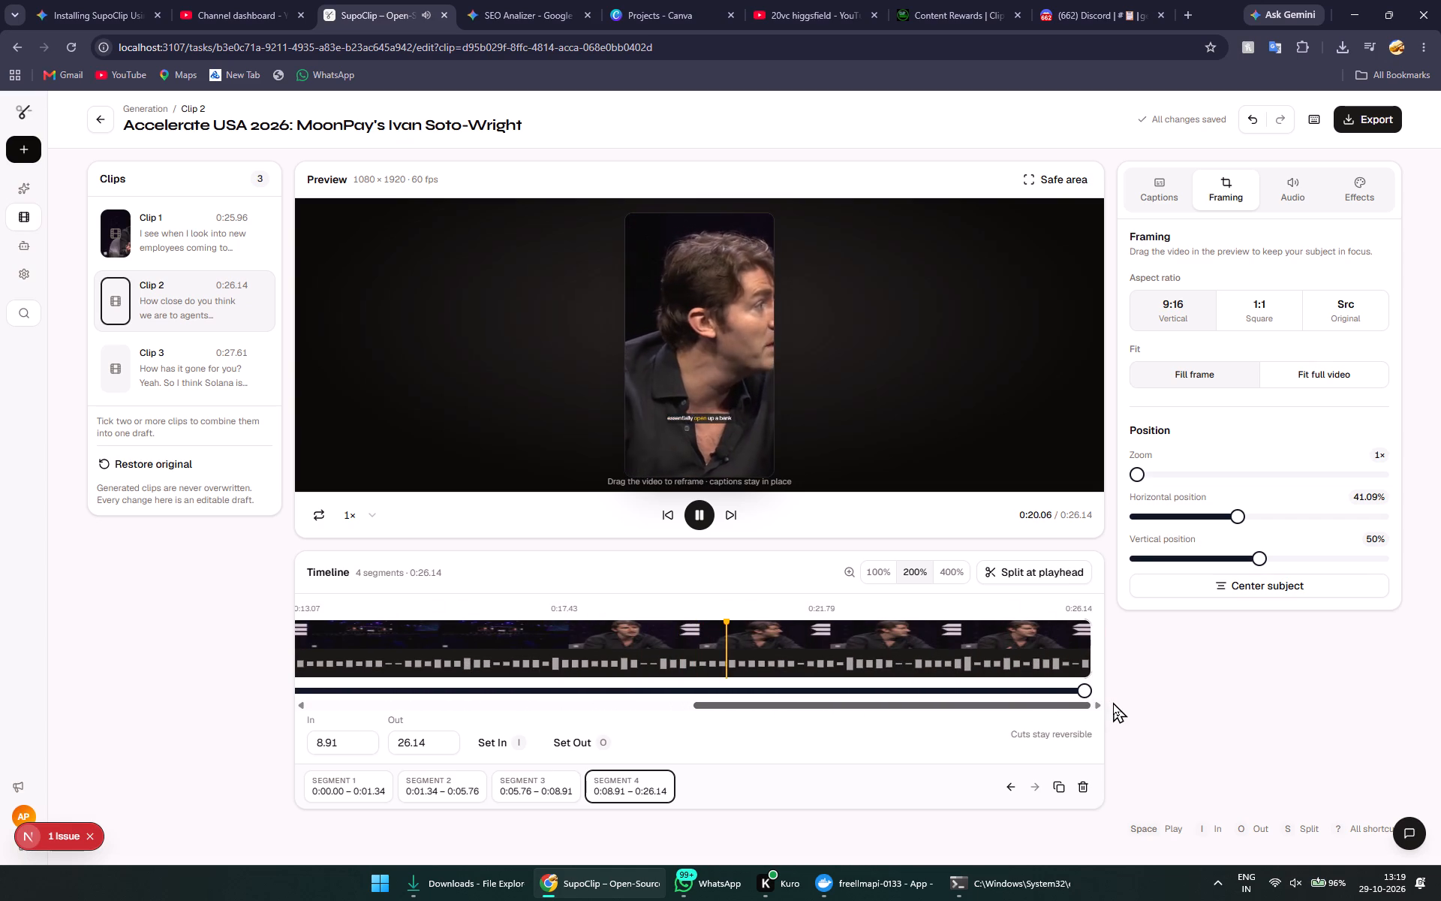
{"action": "left_click_drag", "start_coordinate": [1113, 702], "coordinate": [1115, 702]}
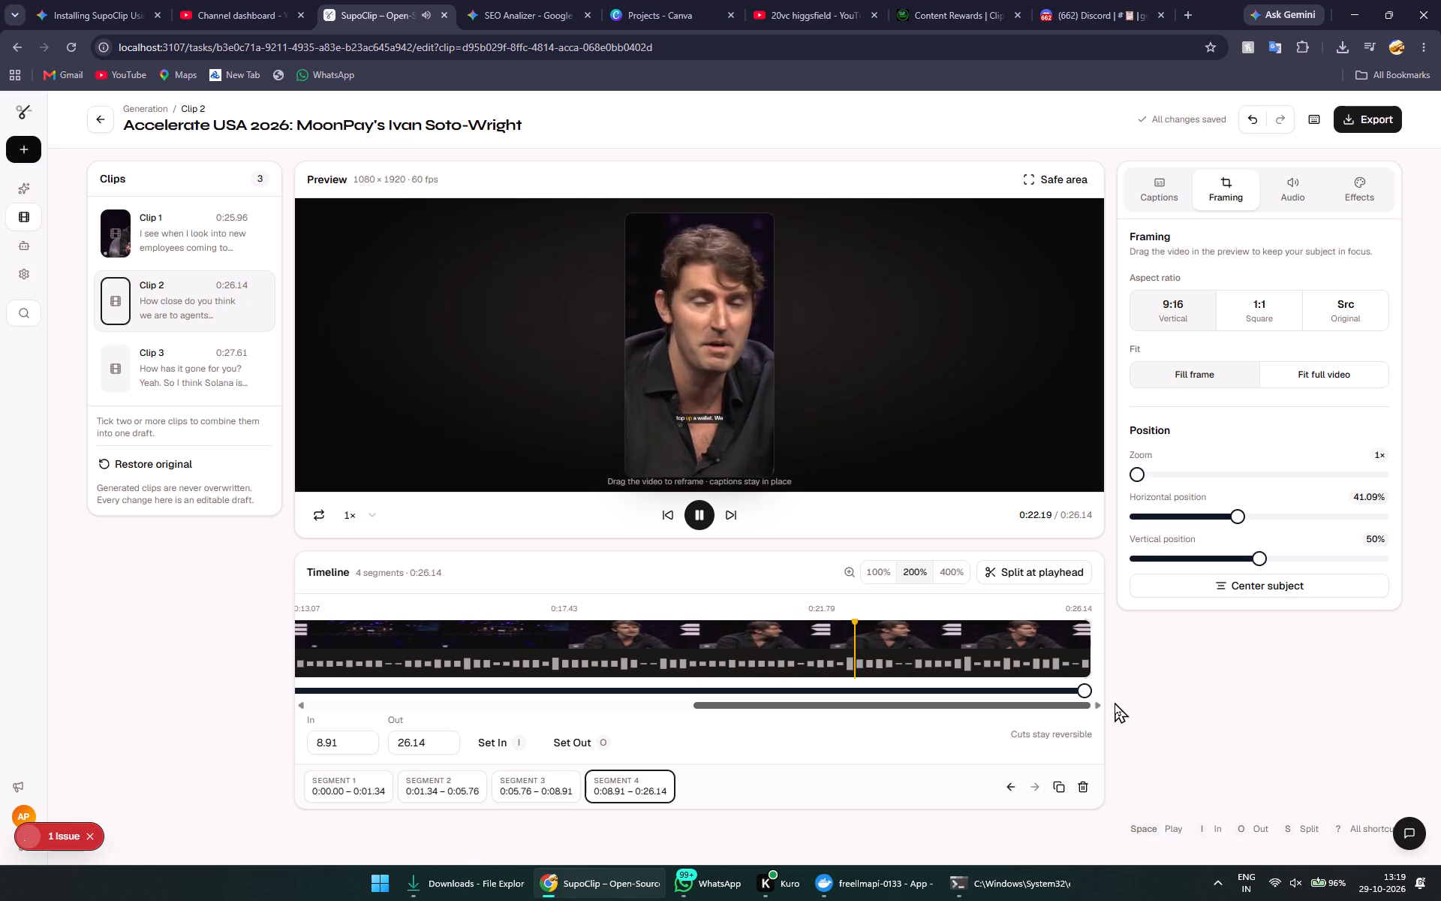
{"action": "left_click_drag", "start_coordinate": [1115, 702], "coordinate": [1116, 702]}
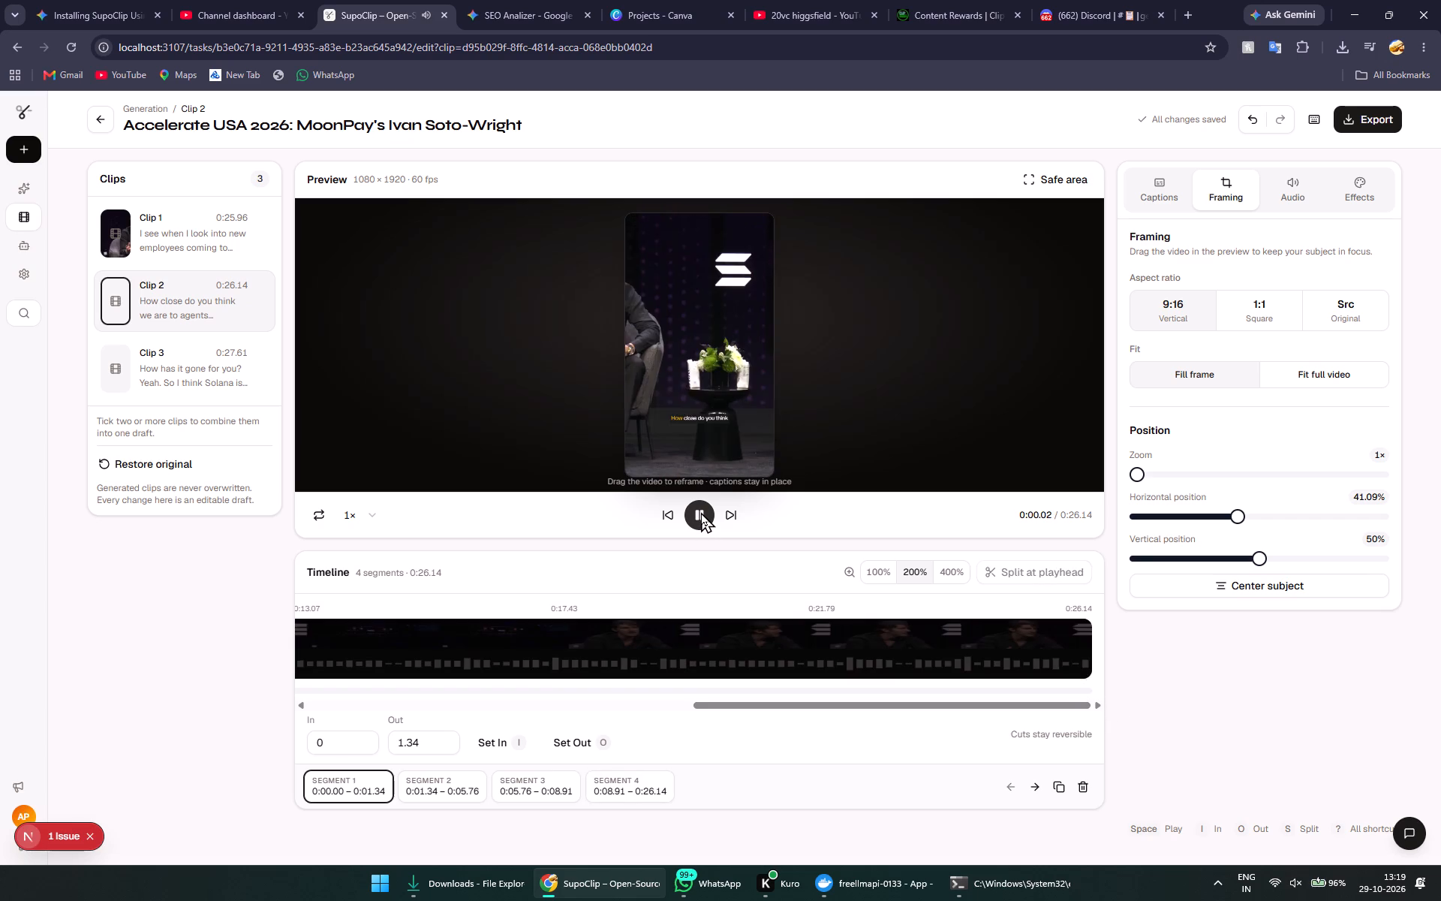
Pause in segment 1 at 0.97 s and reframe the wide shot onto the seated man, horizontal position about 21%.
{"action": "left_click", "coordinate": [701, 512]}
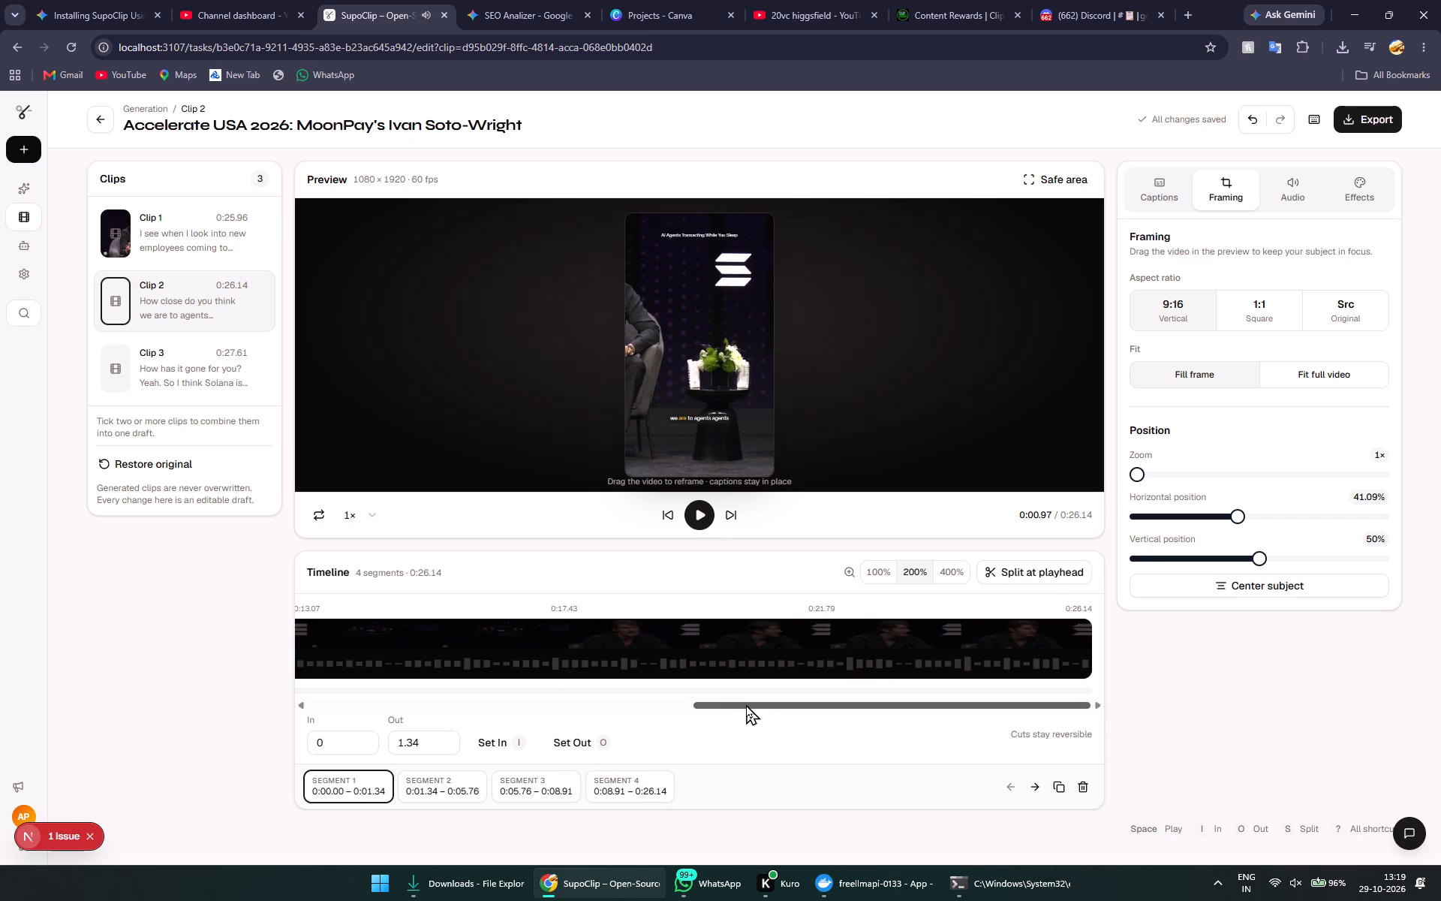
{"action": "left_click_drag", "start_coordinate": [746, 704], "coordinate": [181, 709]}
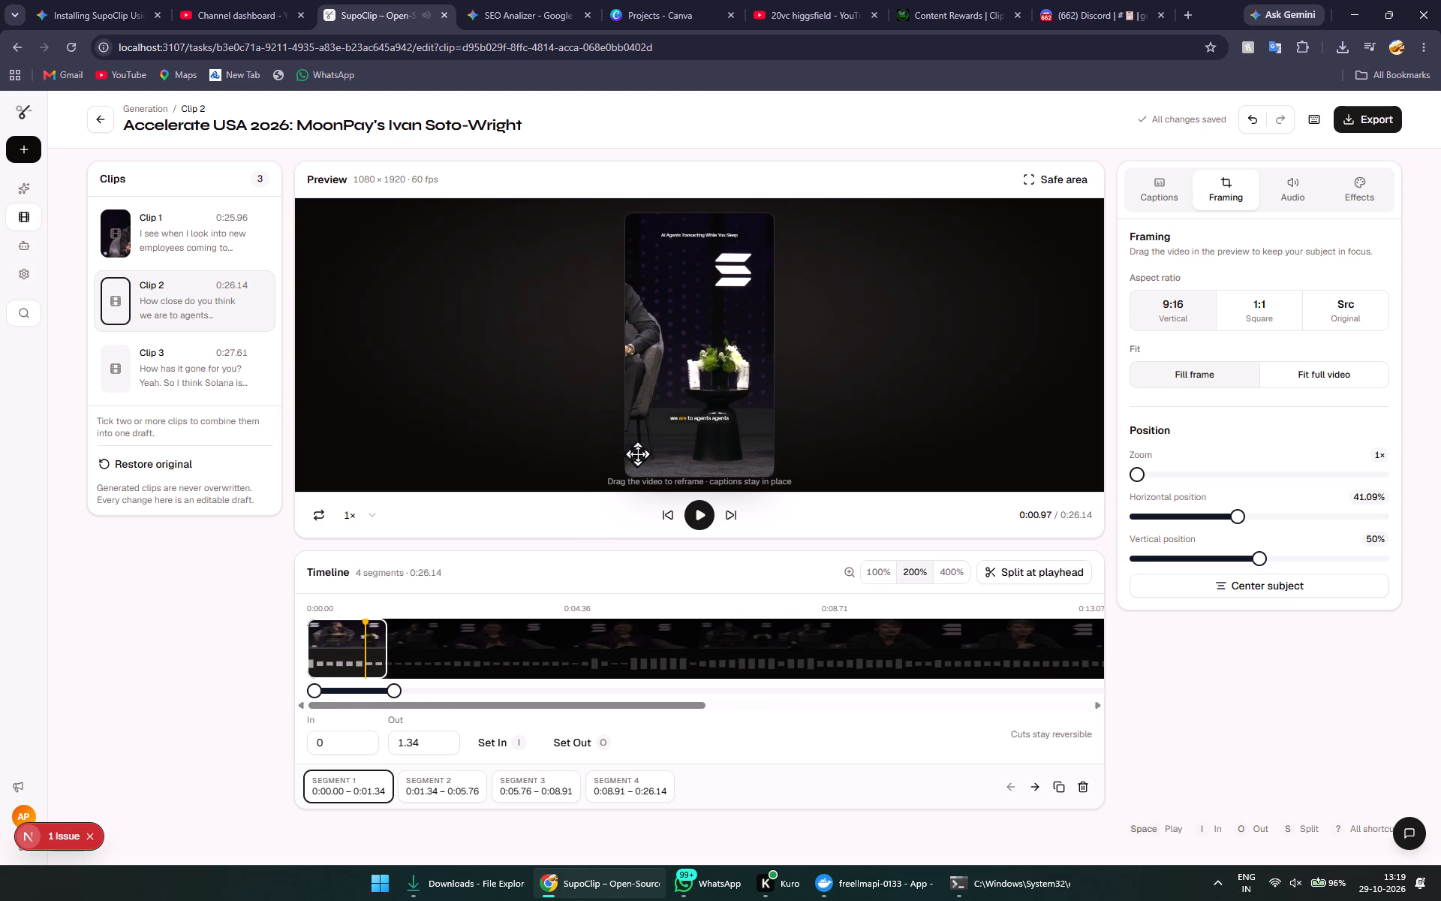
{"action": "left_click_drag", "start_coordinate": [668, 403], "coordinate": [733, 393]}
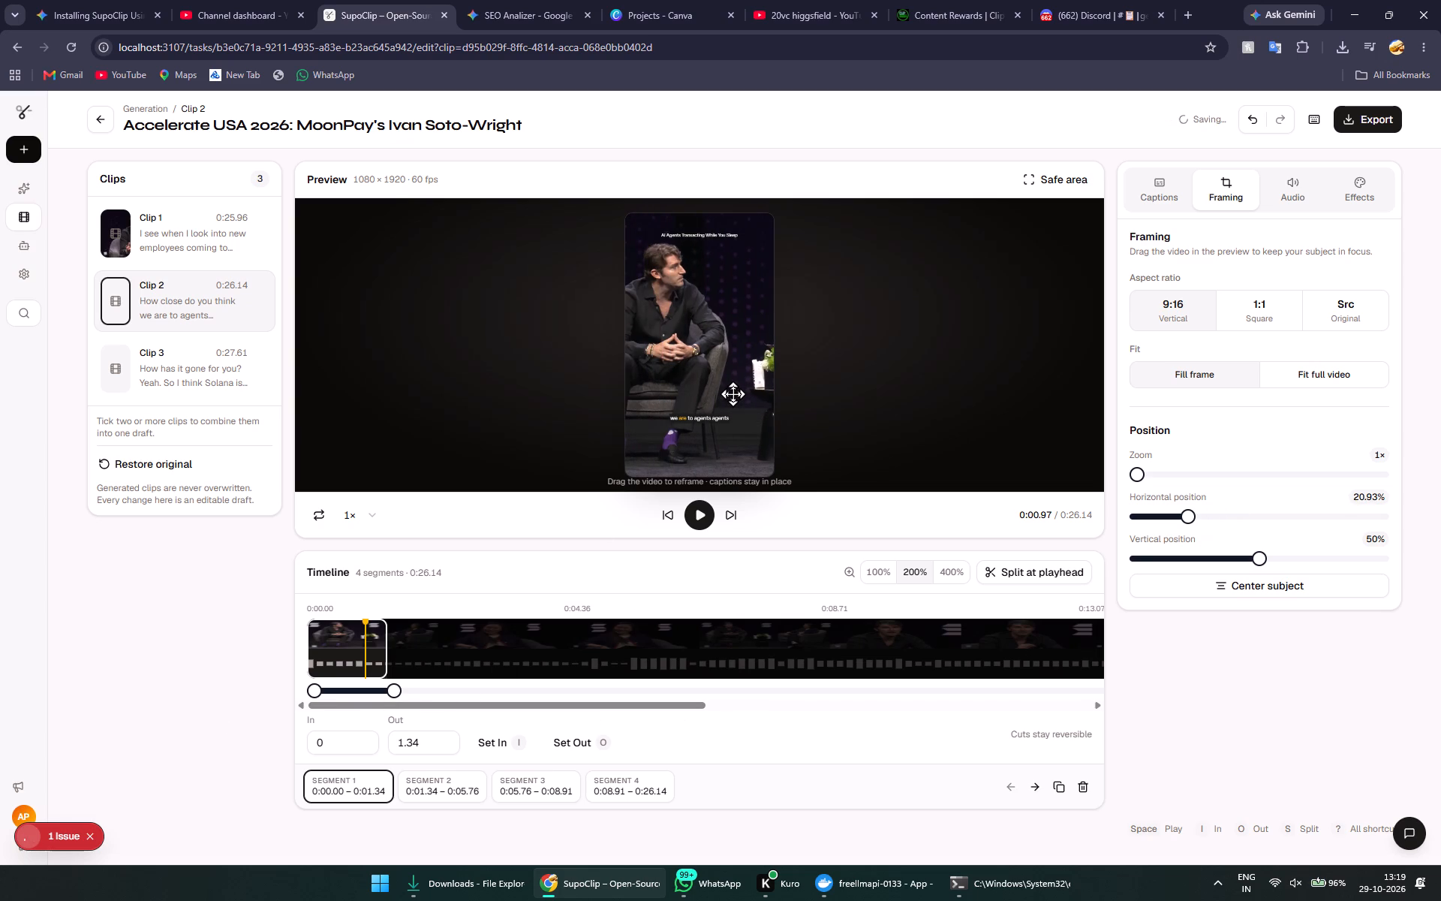
Play on into segment 2 and reframe the video onto the woman's close-up, to a horizontal position of 35%.
{"action": "key", "text": "space"}
{"action": "left_click_drag", "start_coordinate": [730, 393], "coordinate": [723, 393]}
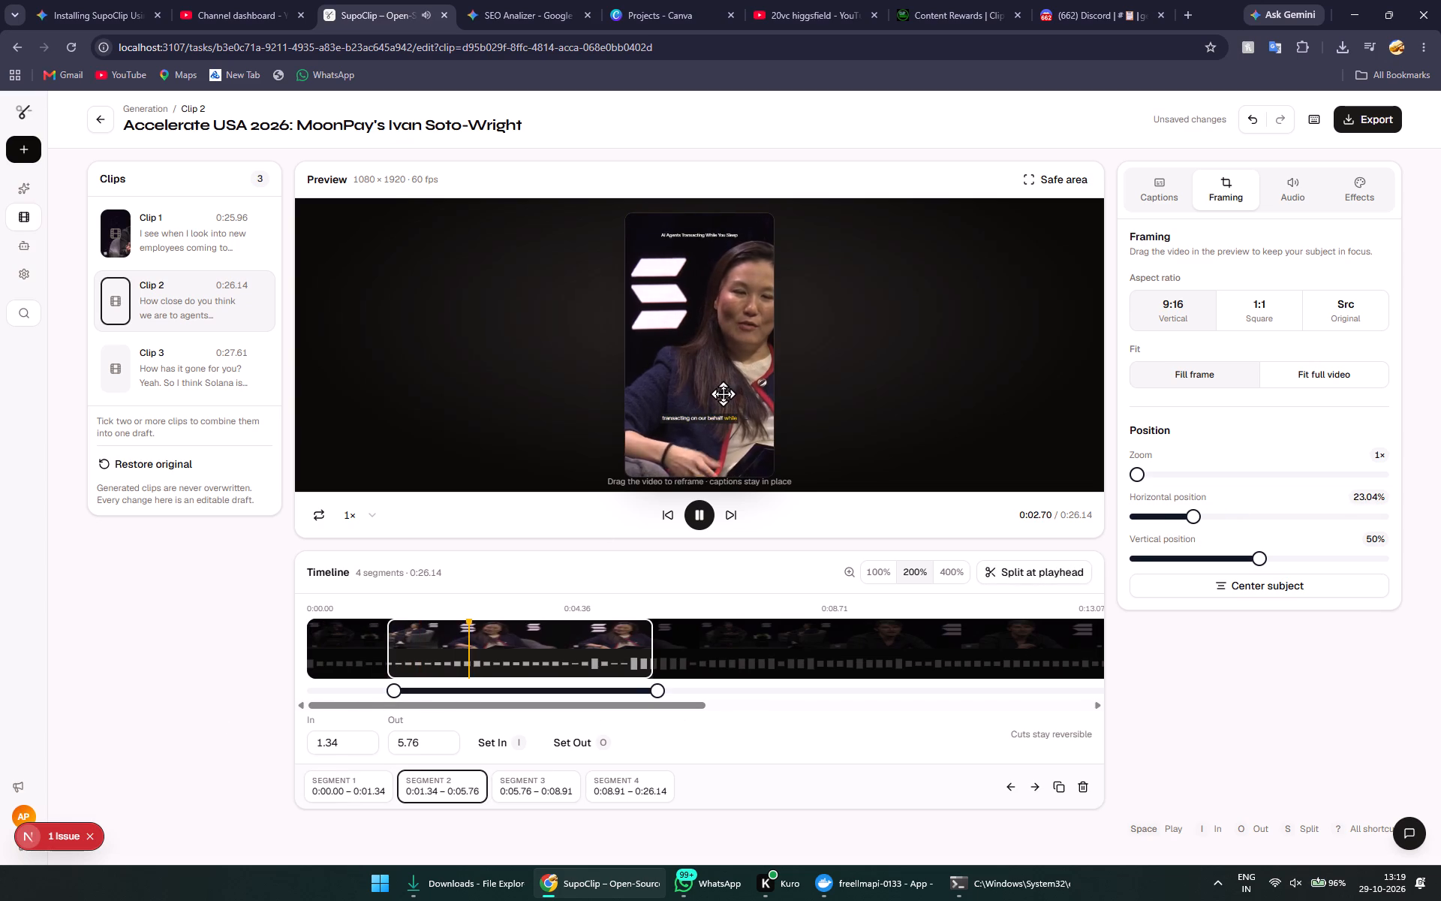
{"action": "left_click_drag", "start_coordinate": [723, 393], "coordinate": [690, 396]}
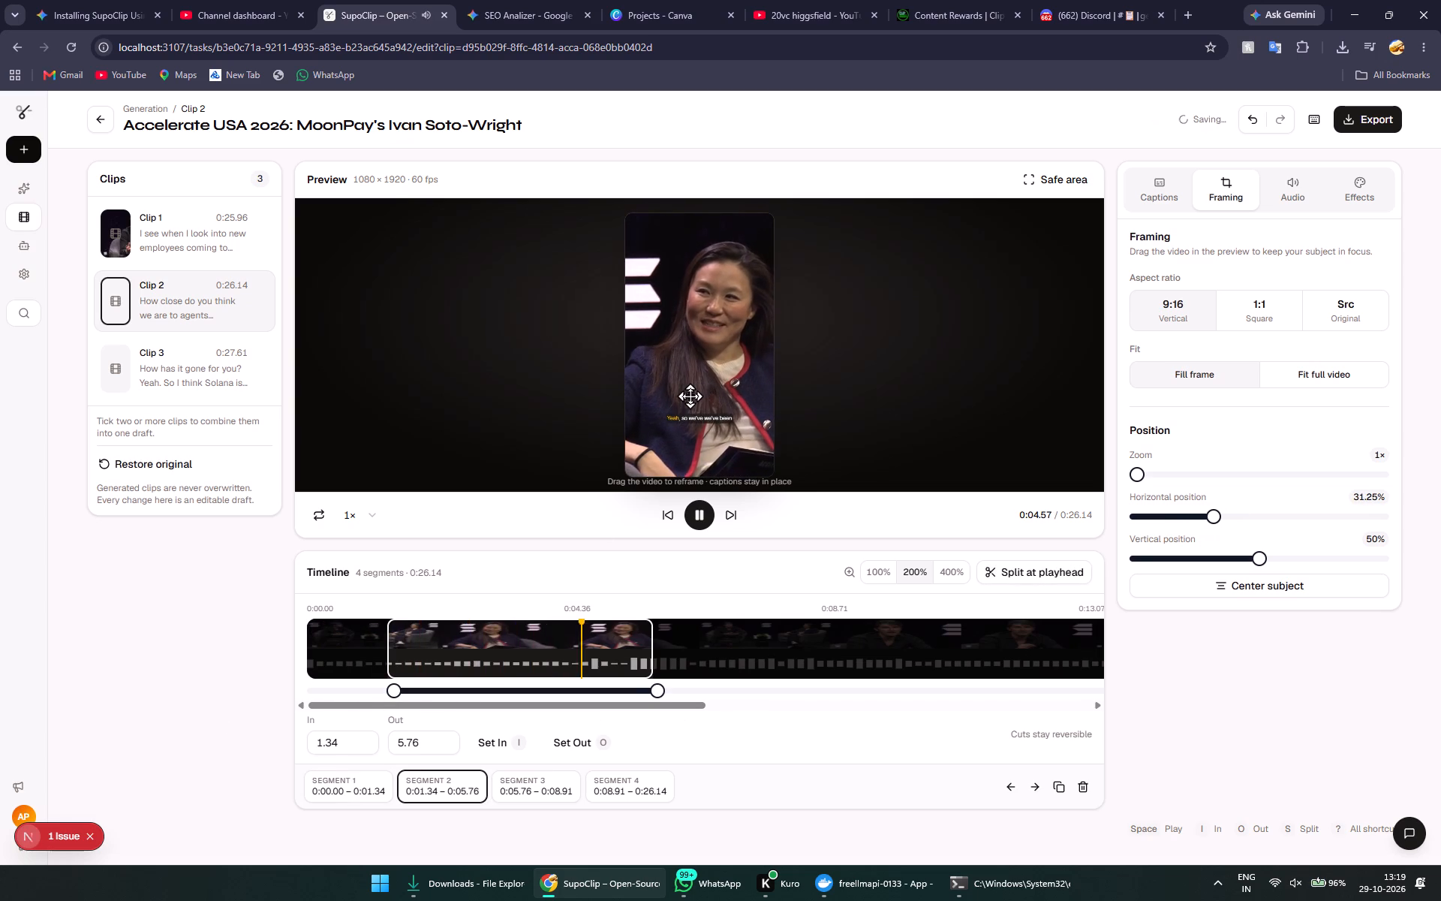
{"action": "left_click_drag", "start_coordinate": [690, 396], "coordinate": [684, 397]}
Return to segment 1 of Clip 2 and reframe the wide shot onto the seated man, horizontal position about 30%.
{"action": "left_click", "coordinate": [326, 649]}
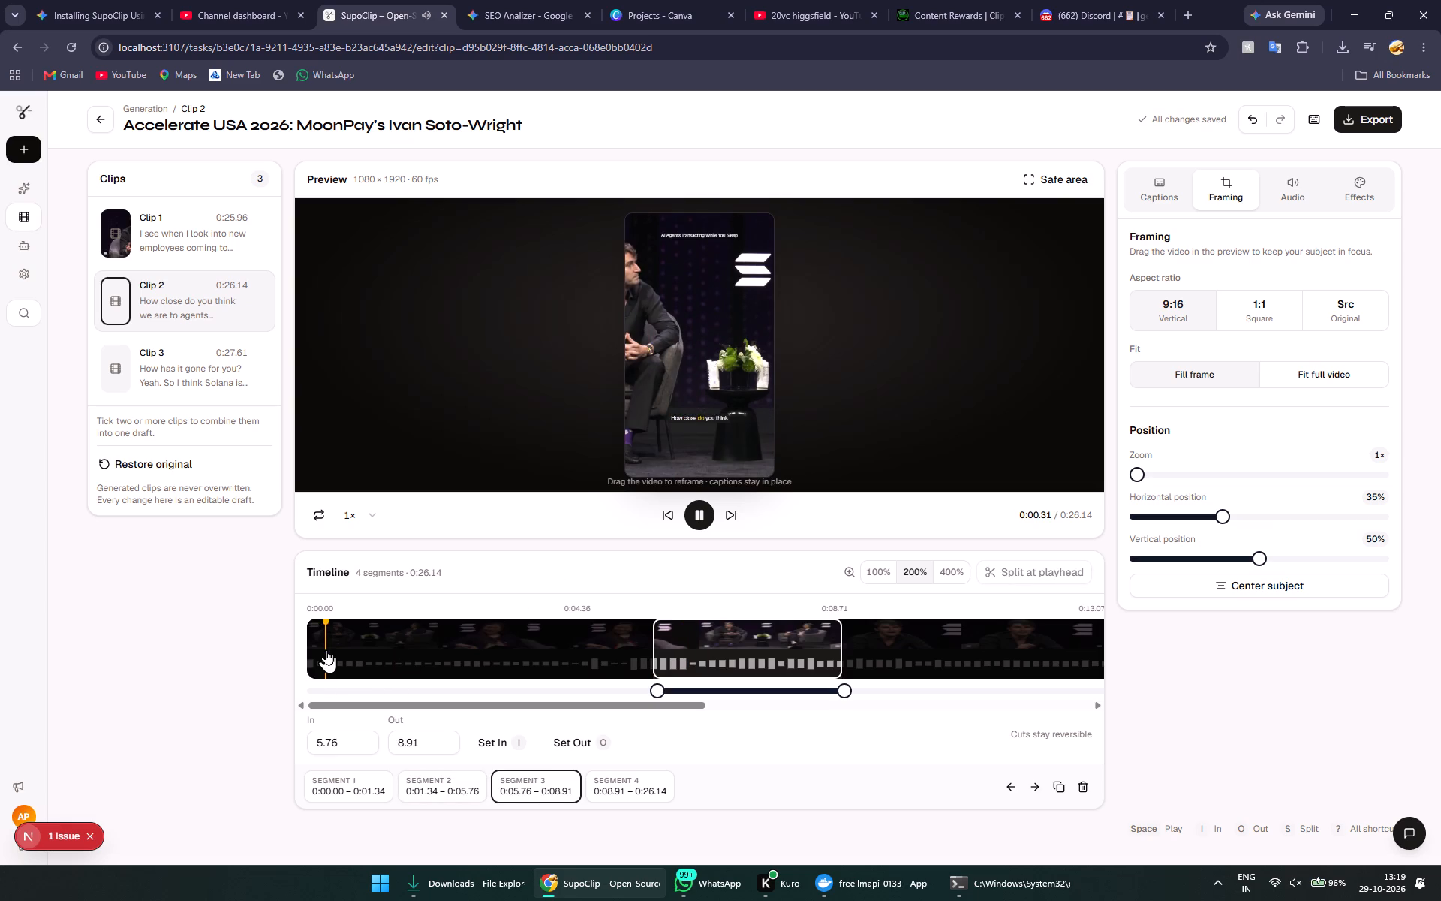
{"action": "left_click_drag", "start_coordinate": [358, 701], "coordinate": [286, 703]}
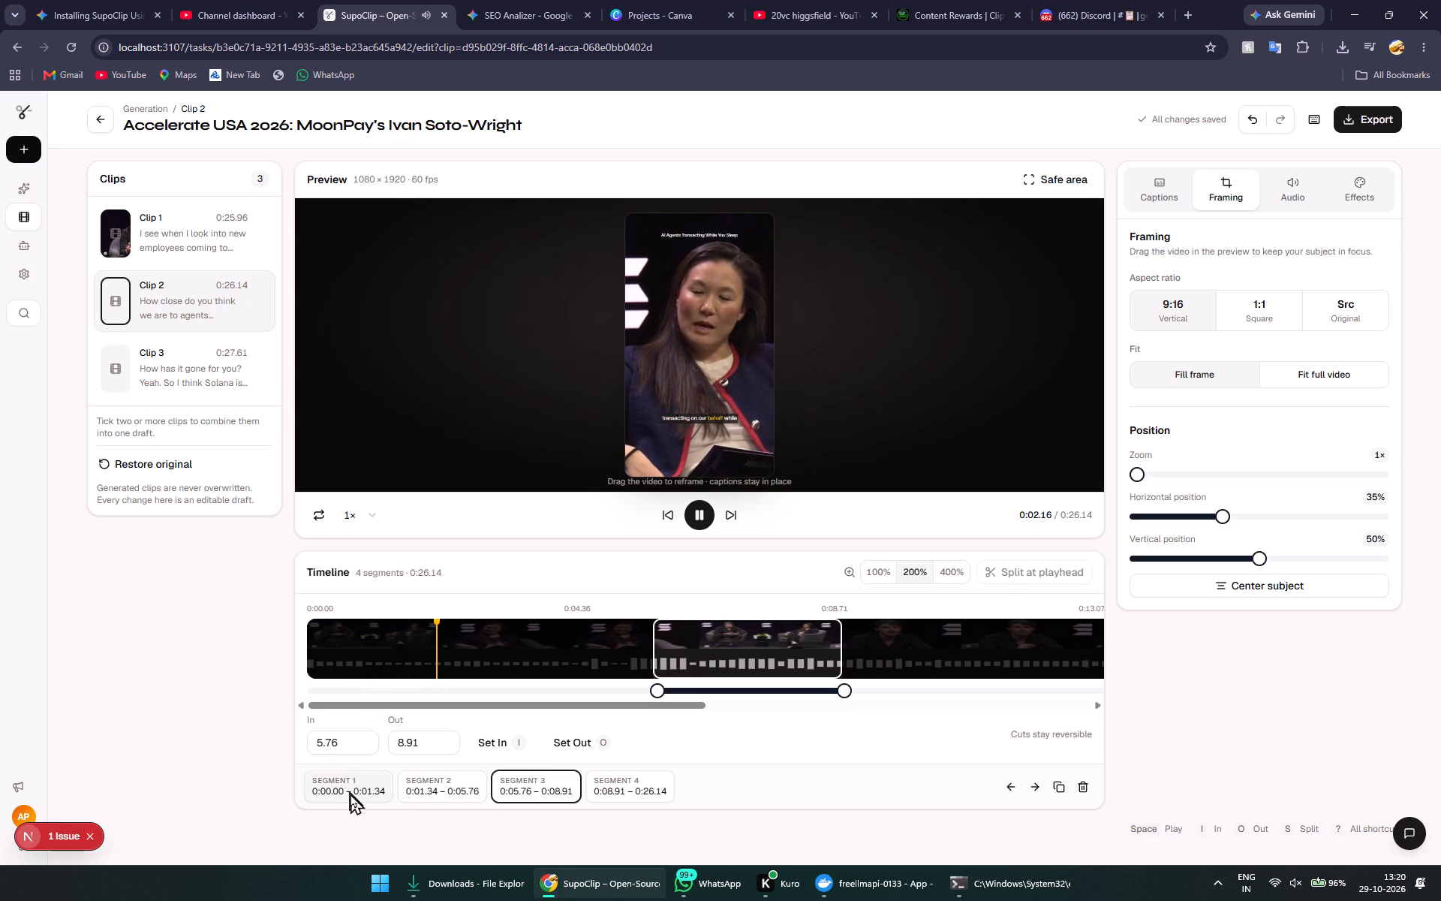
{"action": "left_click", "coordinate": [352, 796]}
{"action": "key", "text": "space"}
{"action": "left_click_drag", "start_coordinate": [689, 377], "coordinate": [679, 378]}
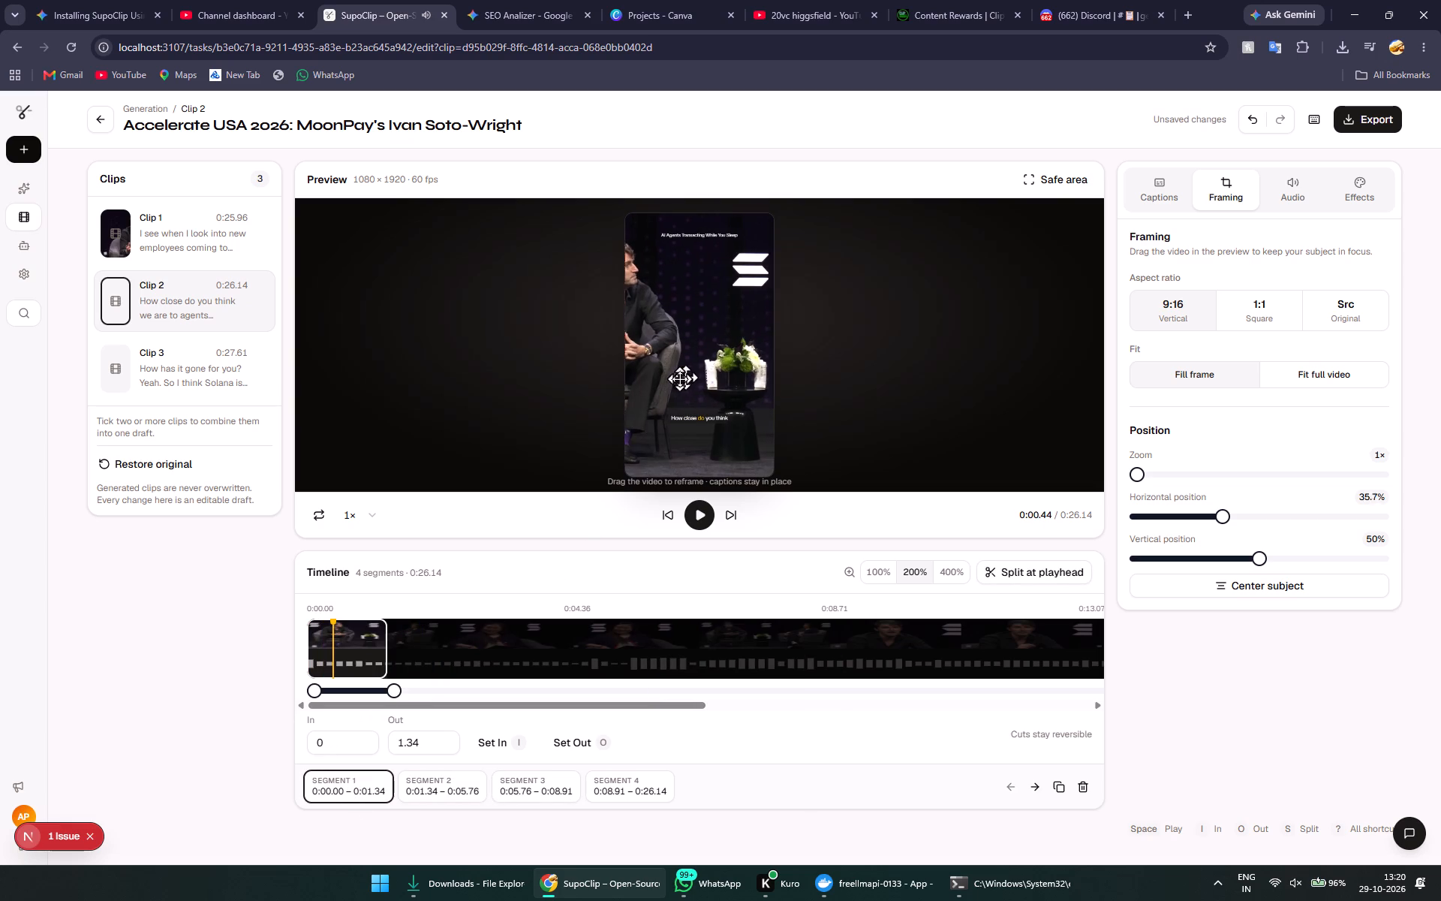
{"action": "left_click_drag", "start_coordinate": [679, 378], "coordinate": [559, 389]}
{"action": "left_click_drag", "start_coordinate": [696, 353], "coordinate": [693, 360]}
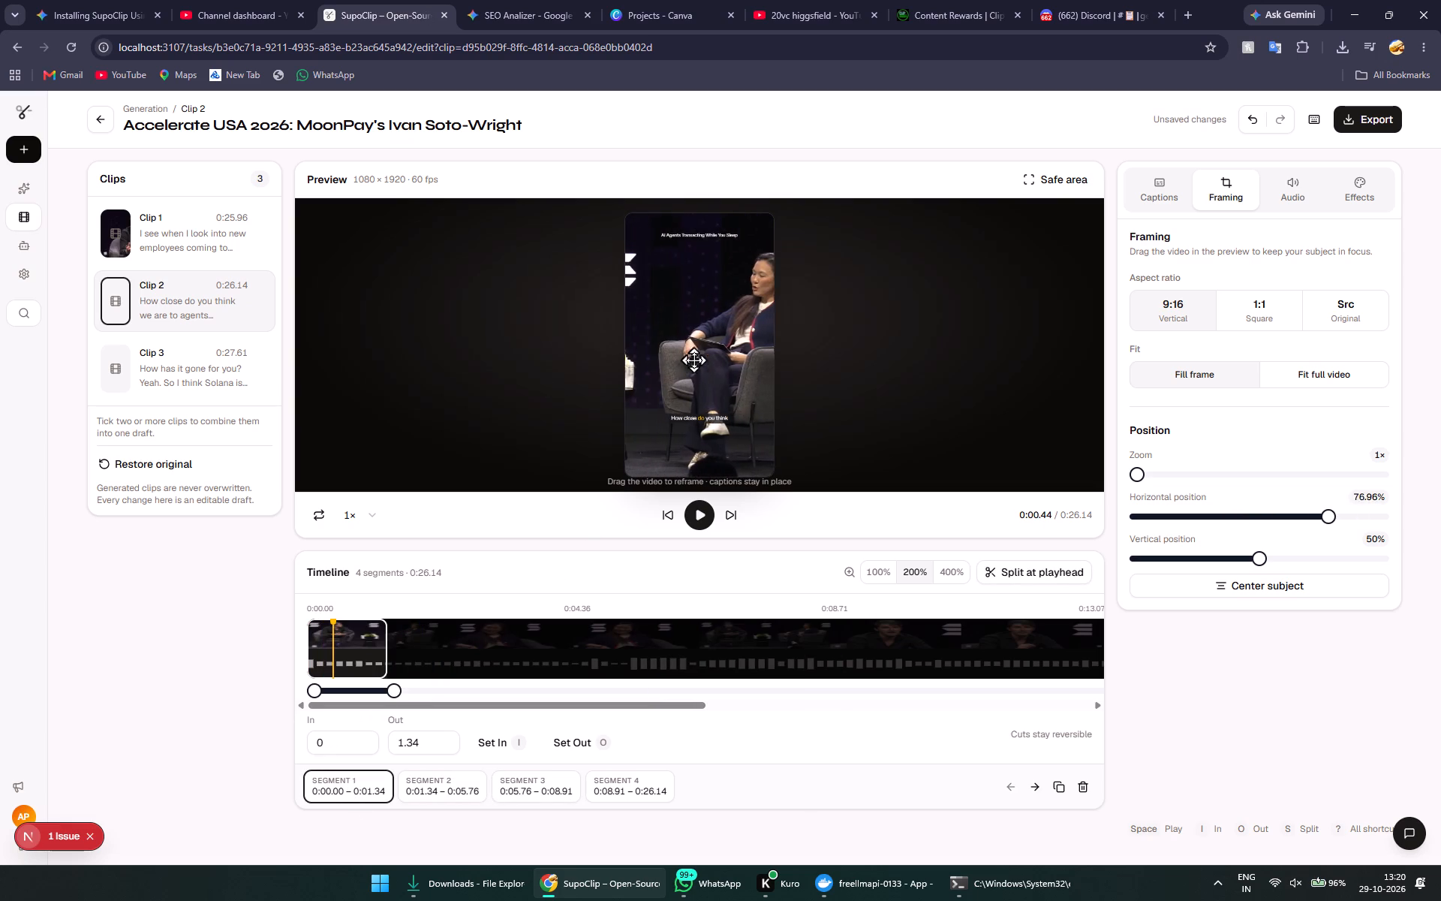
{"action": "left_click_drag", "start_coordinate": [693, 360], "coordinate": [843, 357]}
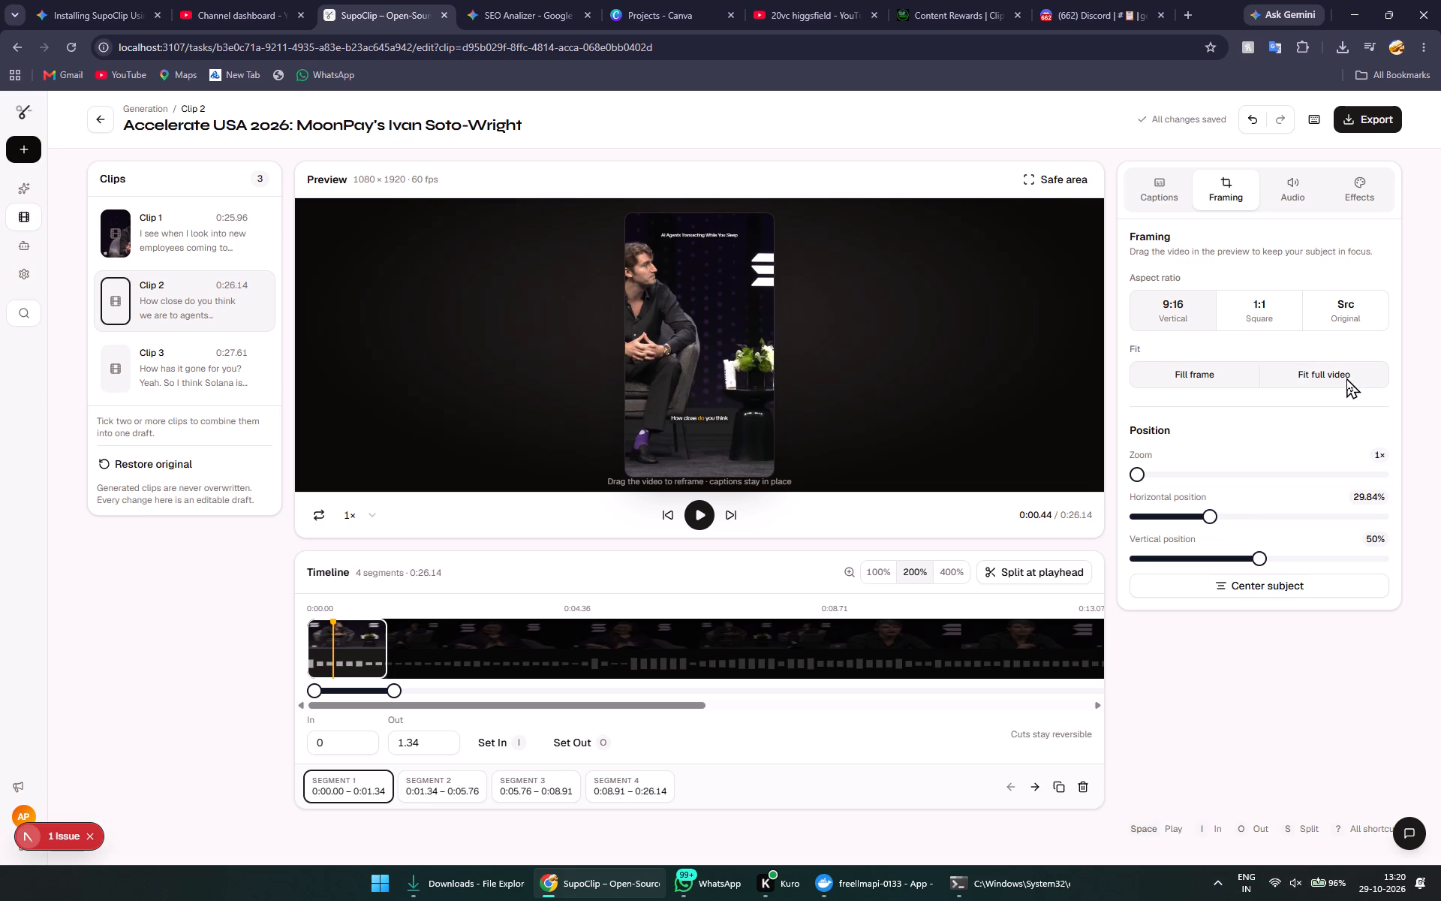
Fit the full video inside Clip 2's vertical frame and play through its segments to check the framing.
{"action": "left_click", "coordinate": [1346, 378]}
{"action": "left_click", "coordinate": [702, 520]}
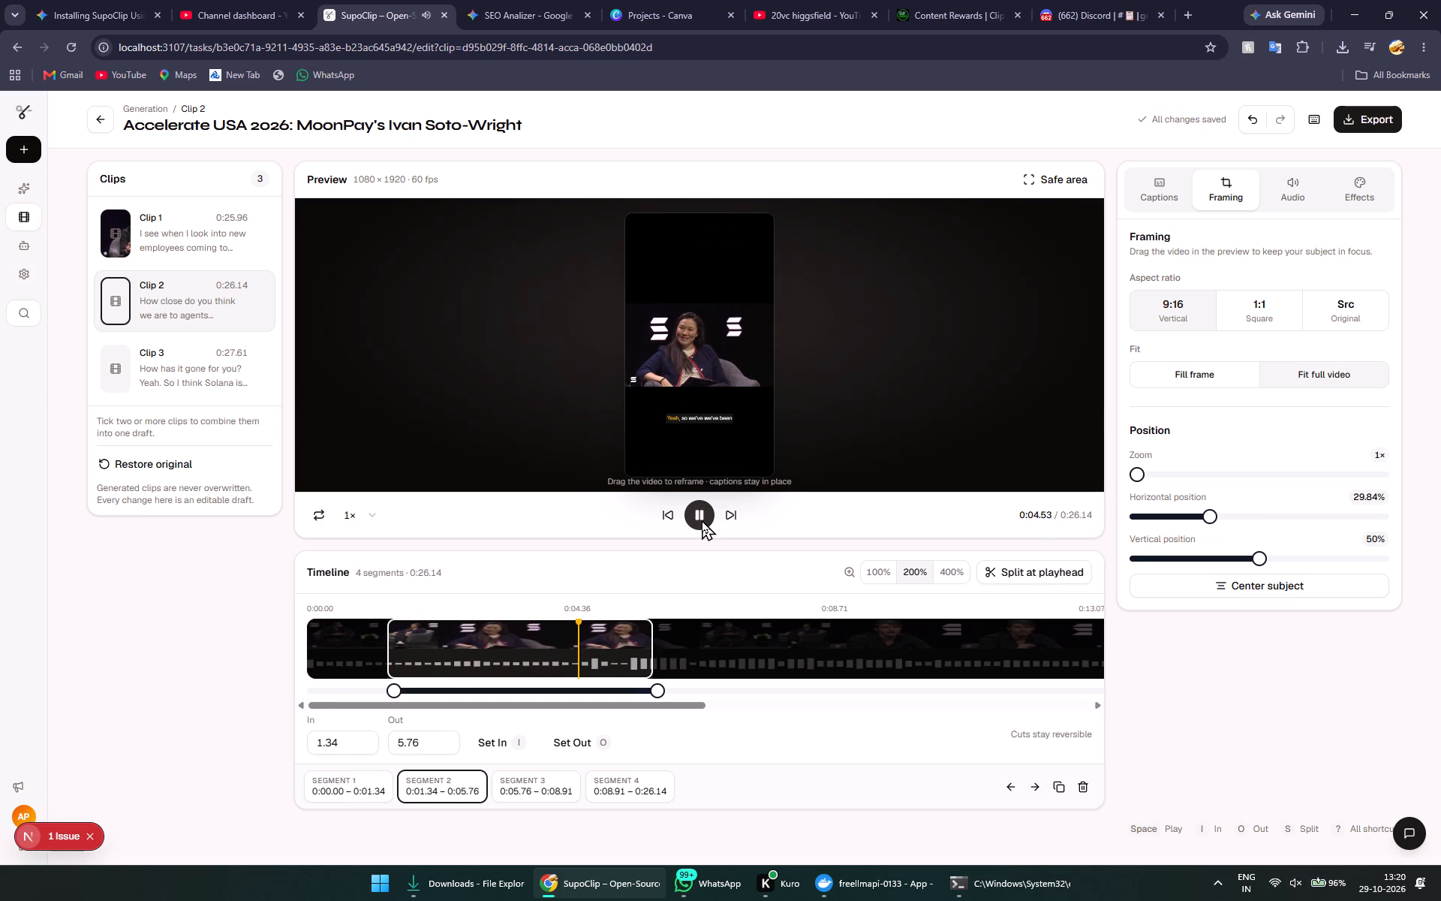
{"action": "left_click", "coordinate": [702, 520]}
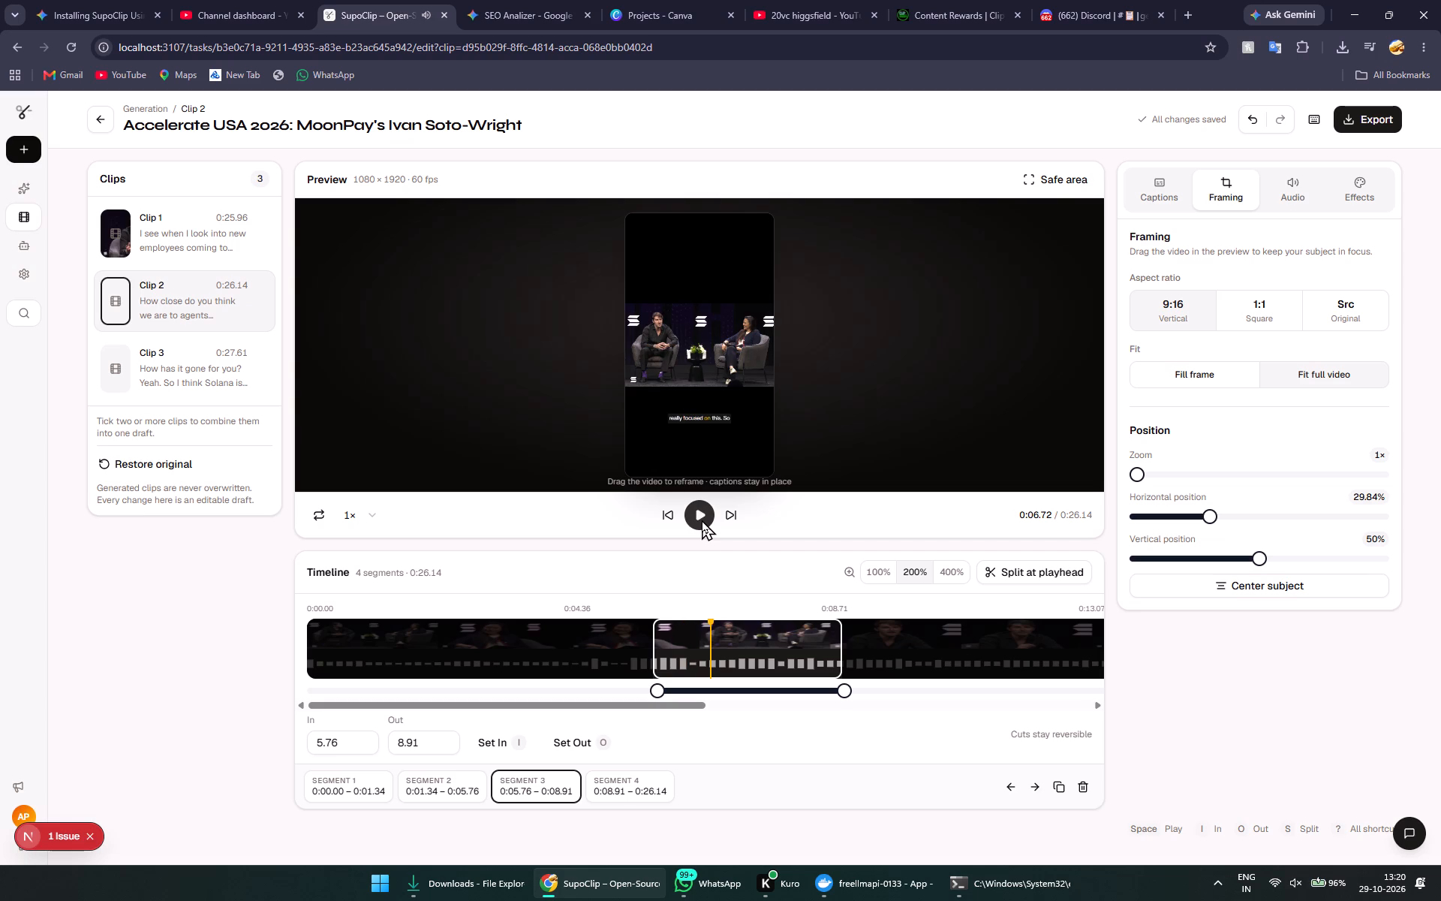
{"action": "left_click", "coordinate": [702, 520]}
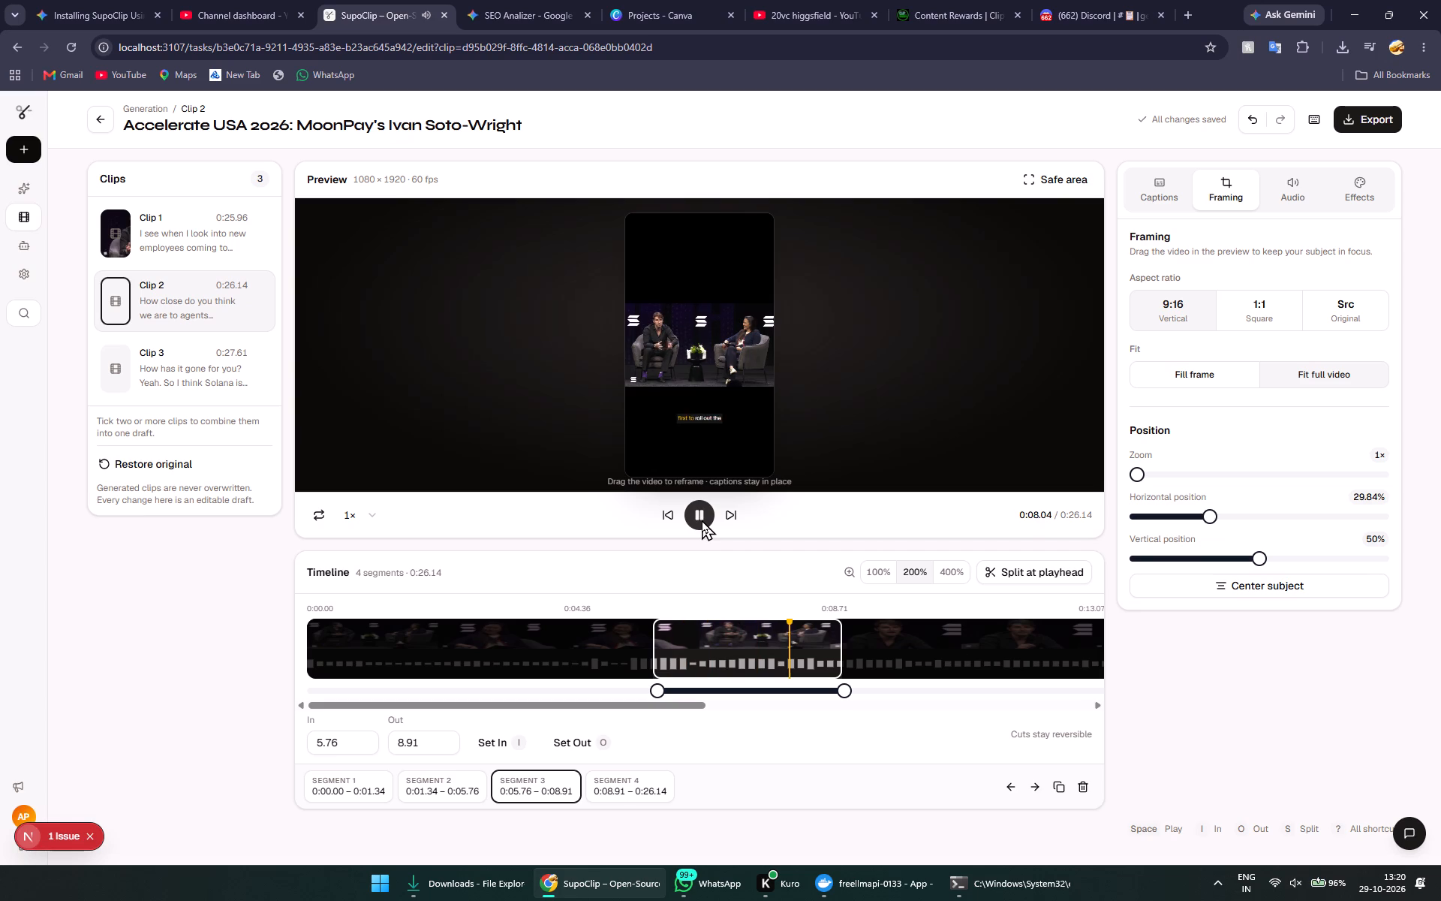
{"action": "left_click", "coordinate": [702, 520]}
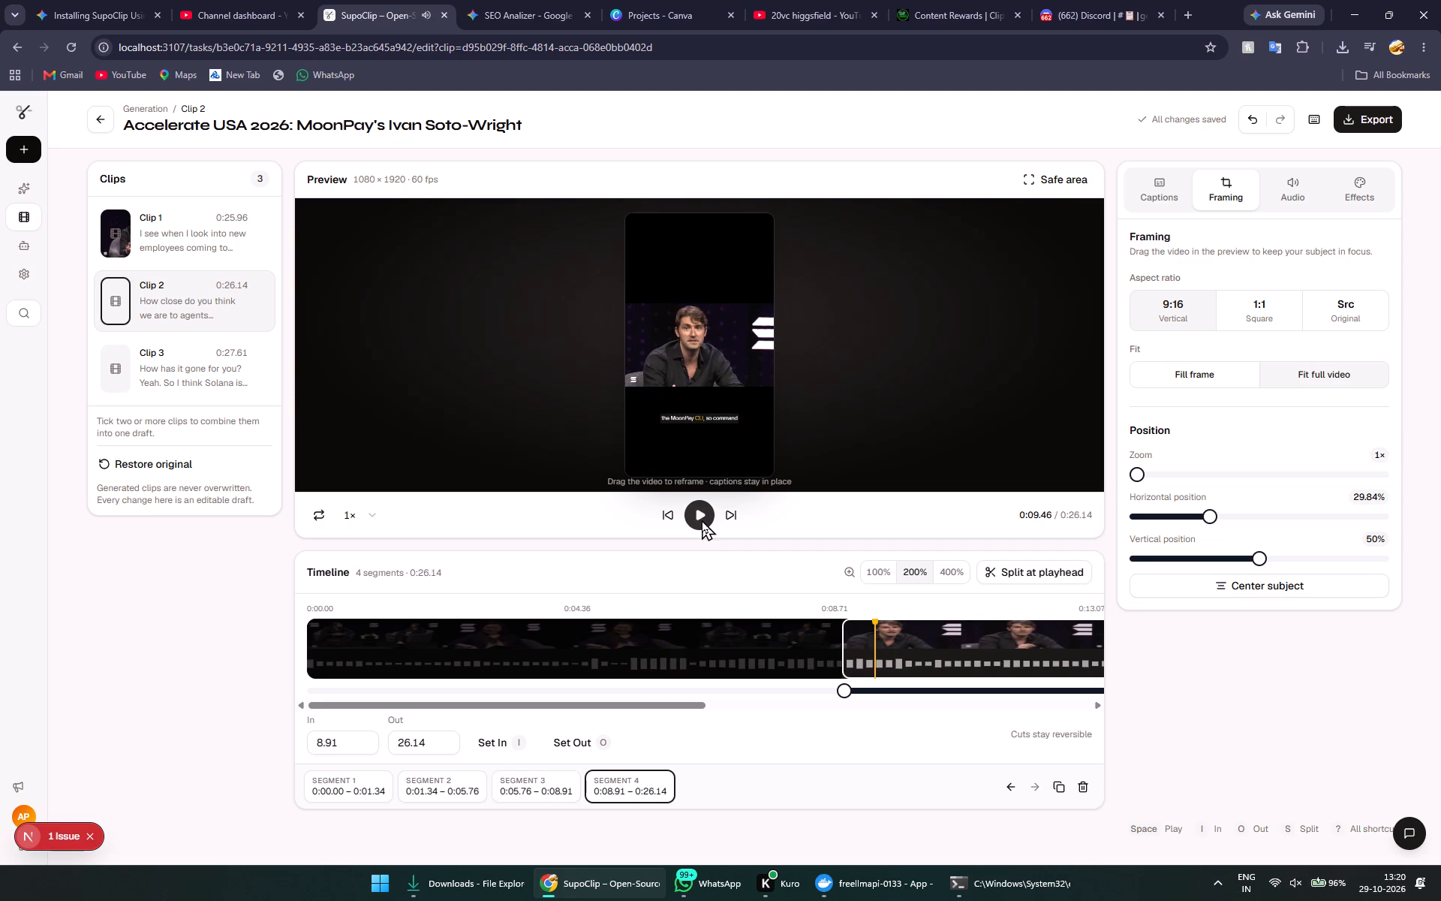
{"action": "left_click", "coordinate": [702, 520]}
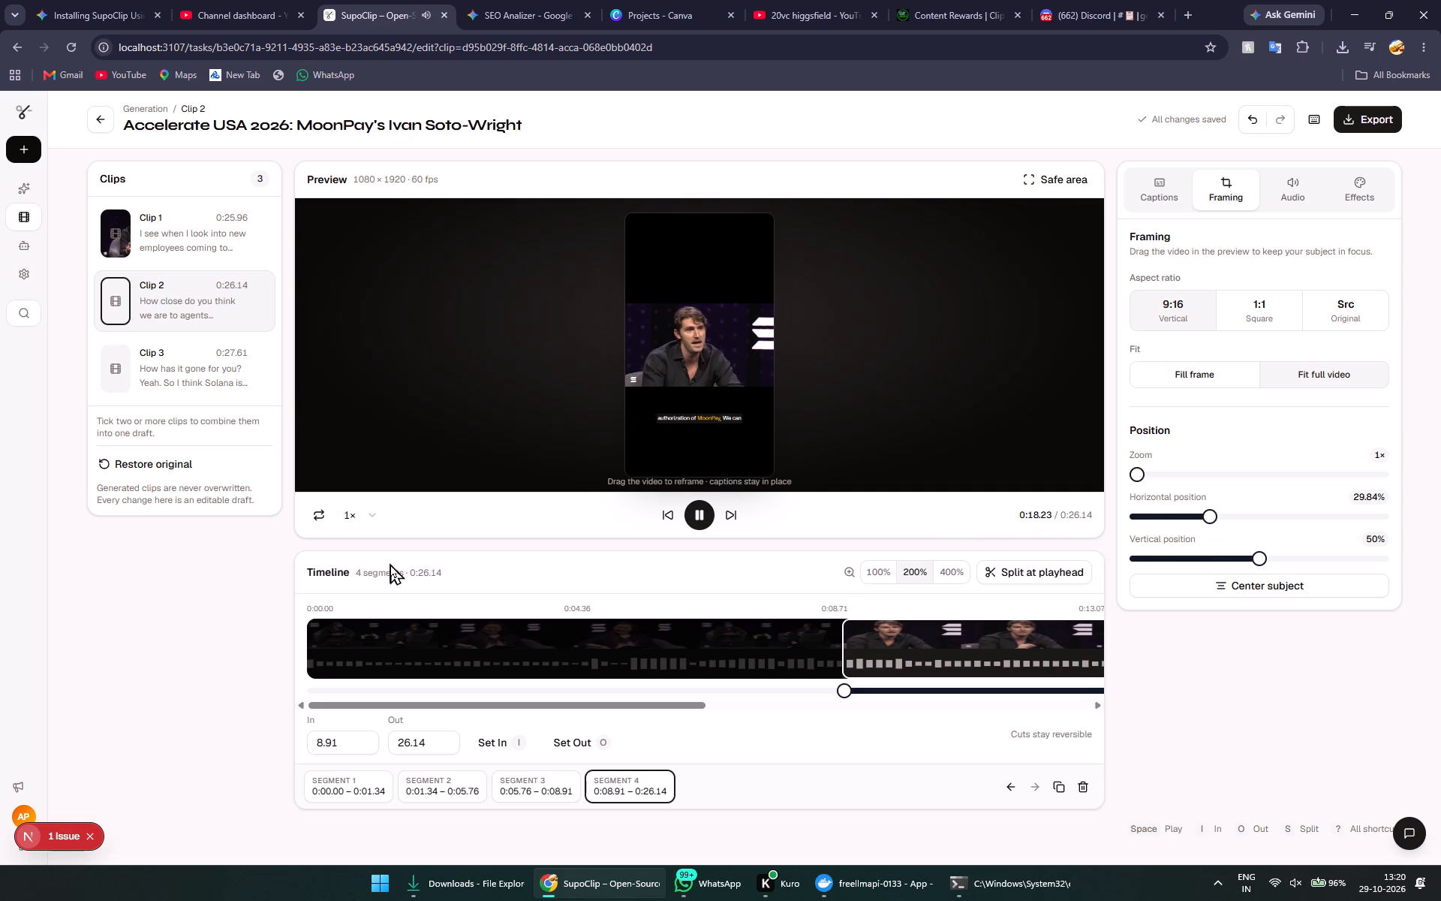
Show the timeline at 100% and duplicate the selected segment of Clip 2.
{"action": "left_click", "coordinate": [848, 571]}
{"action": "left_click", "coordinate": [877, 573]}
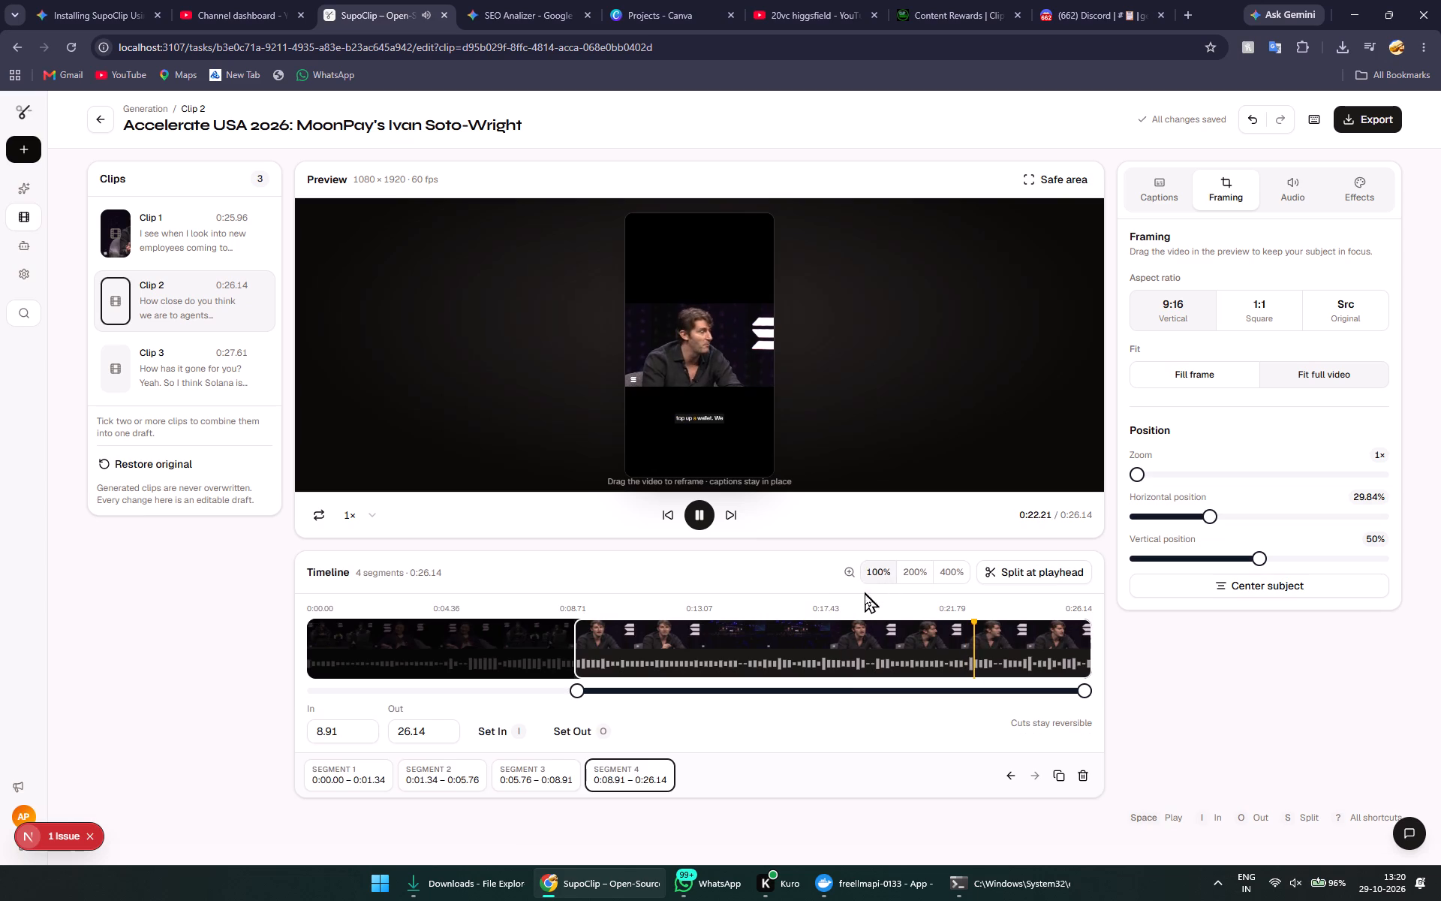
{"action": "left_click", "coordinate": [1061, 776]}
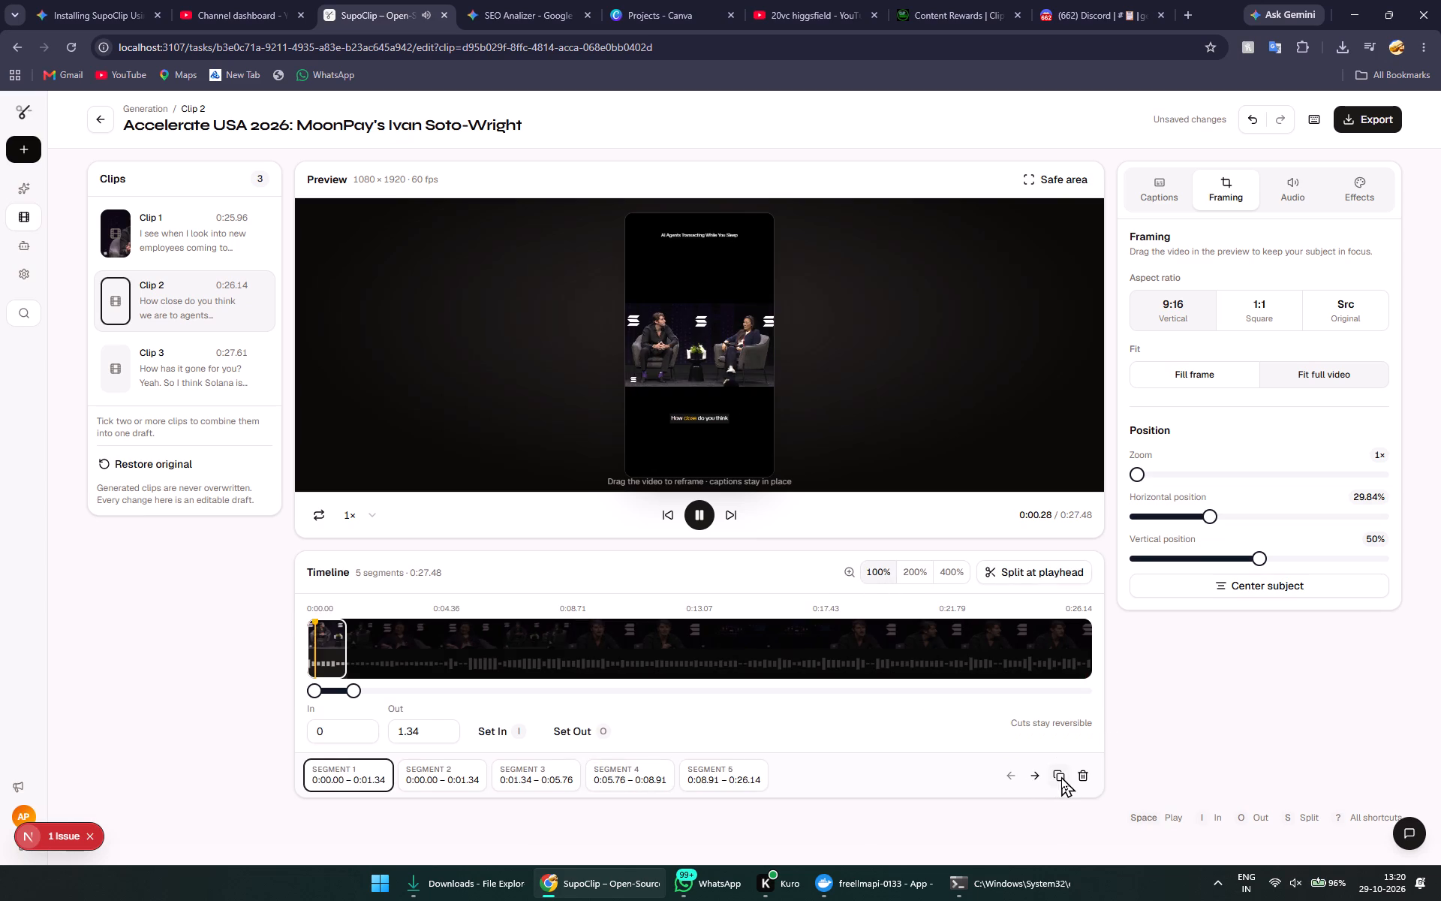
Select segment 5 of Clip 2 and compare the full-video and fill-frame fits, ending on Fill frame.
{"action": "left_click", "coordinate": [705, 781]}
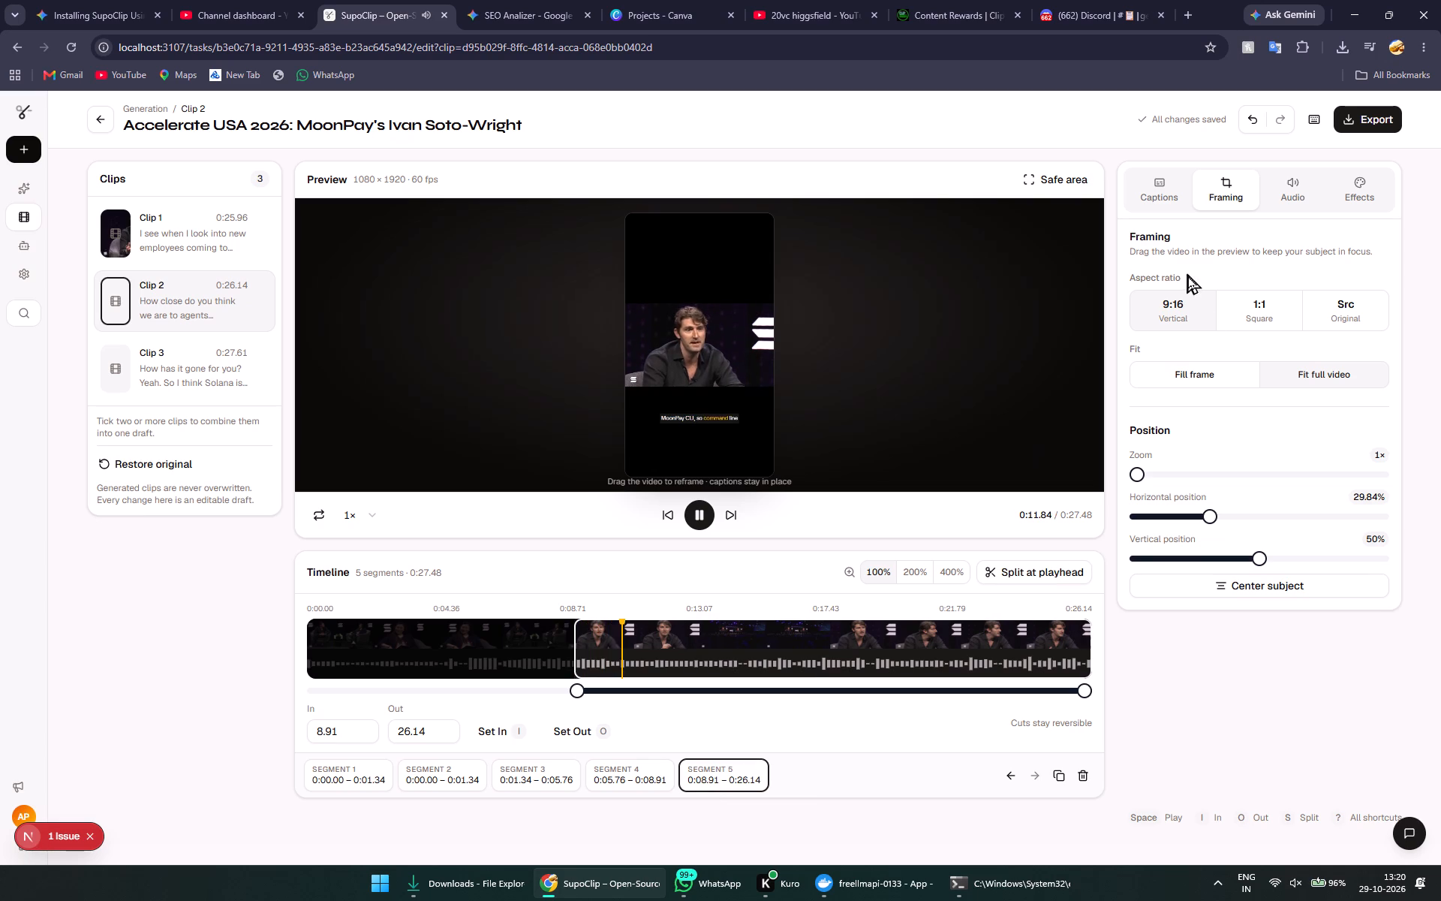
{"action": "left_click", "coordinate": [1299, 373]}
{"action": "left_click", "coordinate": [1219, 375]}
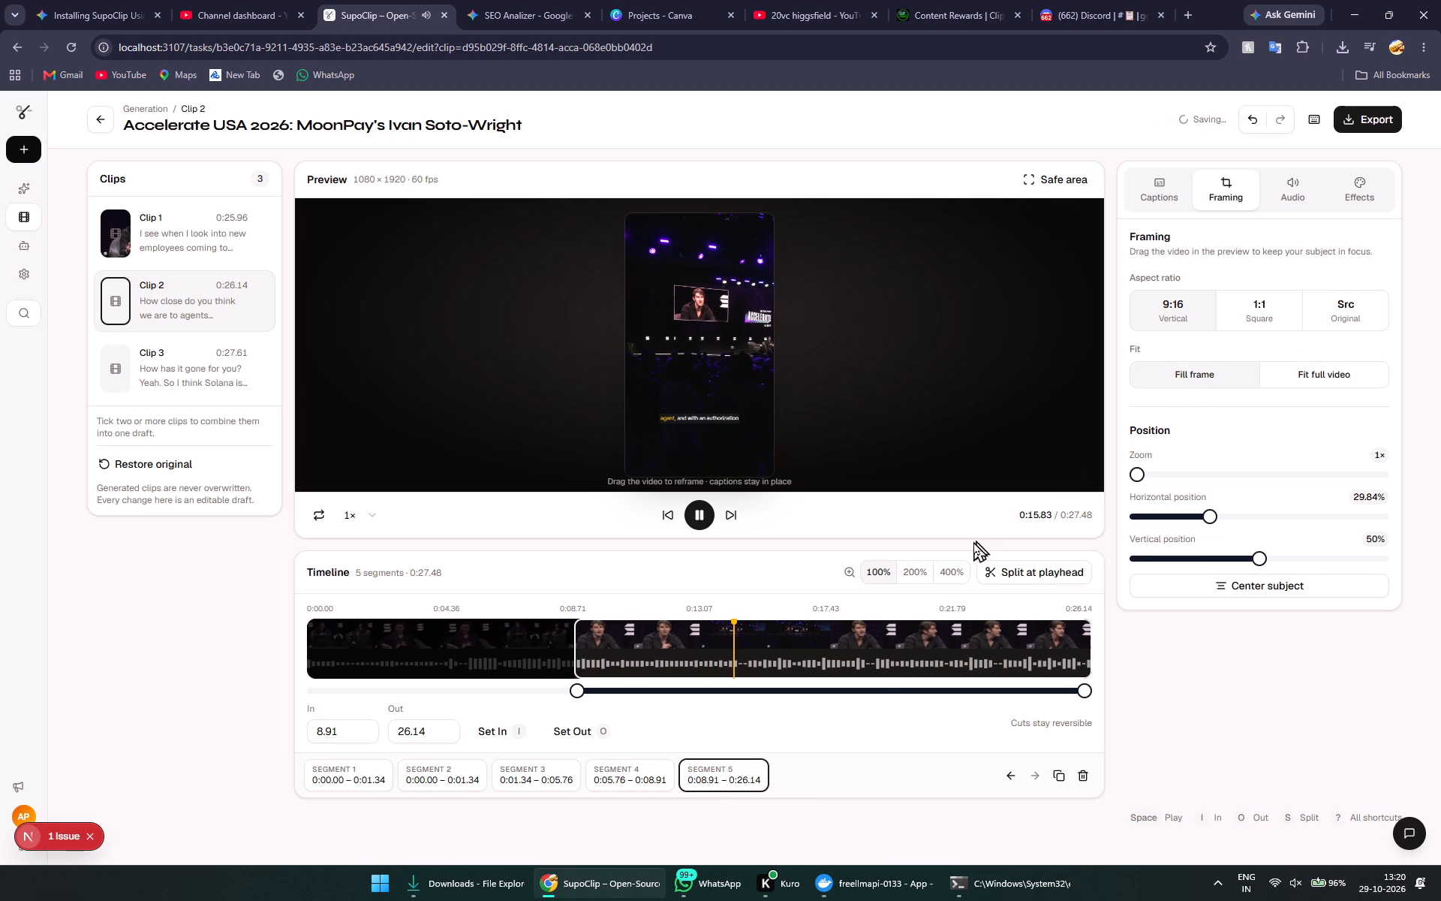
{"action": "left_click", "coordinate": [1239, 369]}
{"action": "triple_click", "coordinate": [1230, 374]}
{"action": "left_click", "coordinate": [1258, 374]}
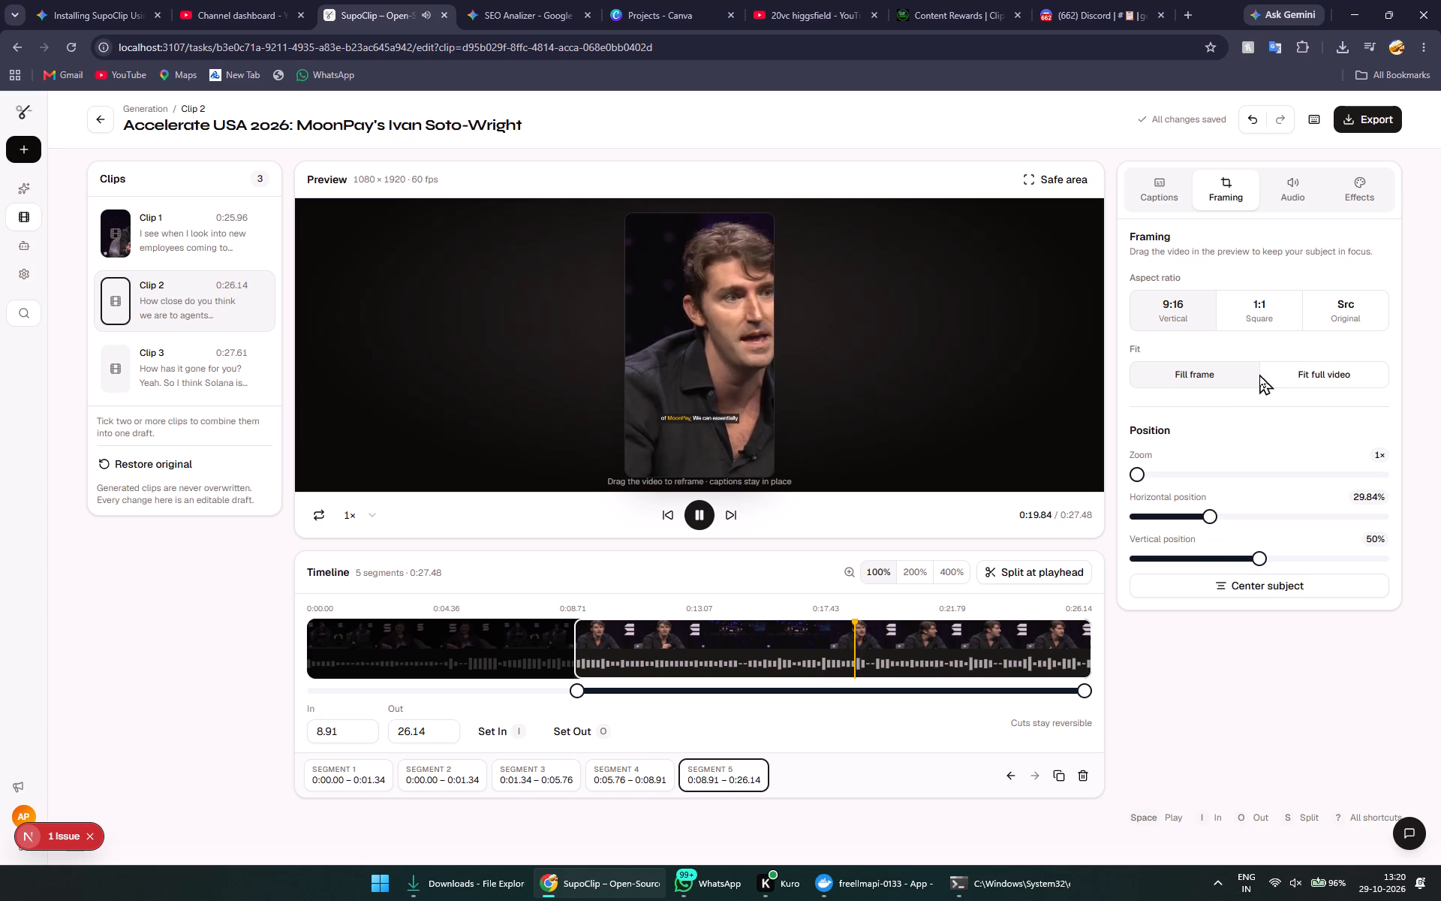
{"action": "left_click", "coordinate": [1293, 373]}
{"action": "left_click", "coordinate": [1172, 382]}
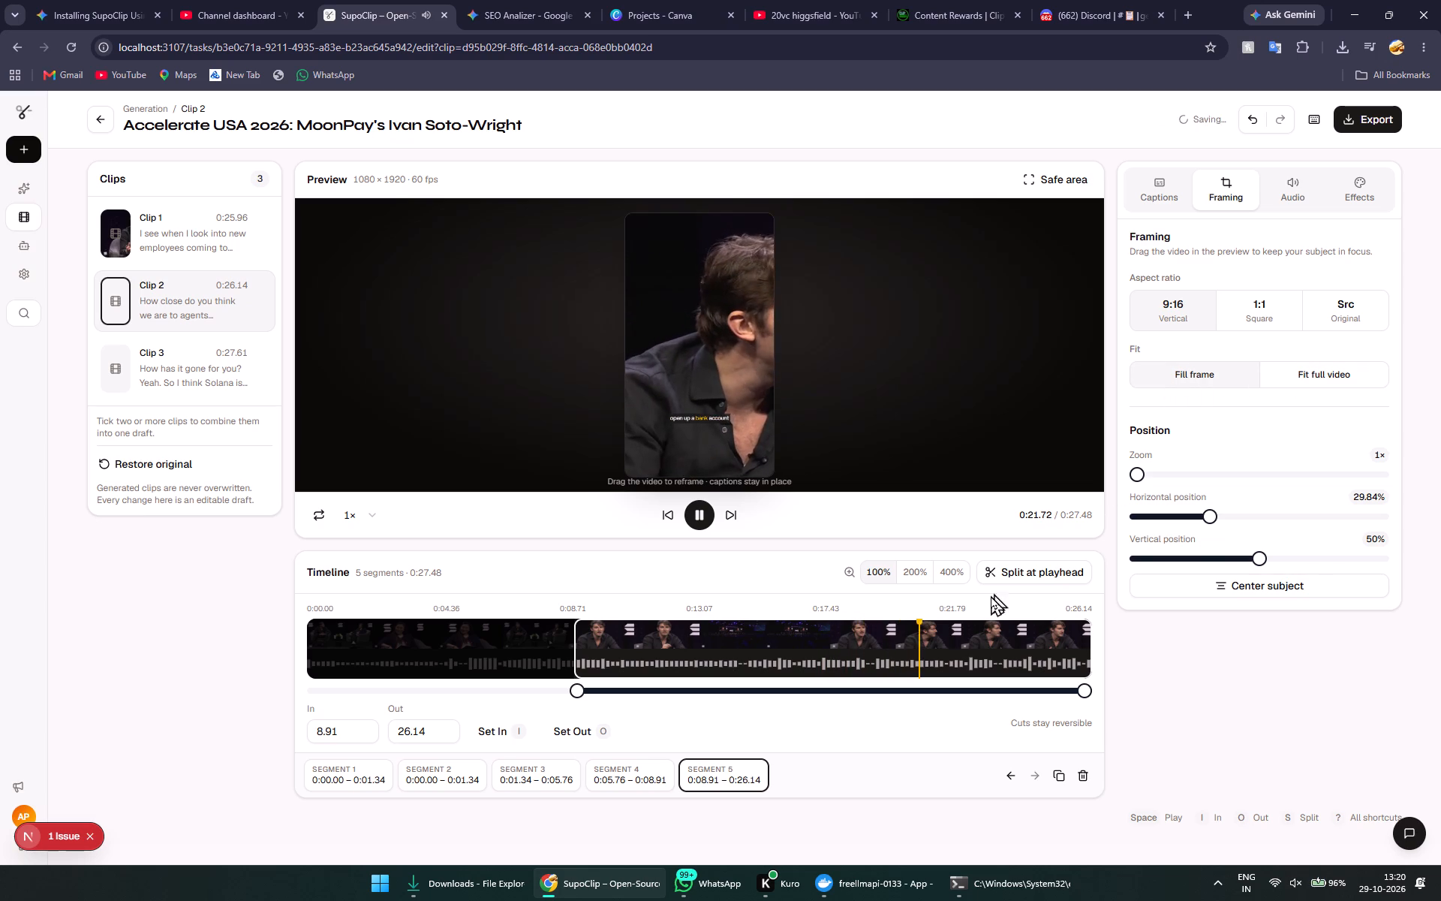
Move between segments 3, 4 and 5 of Clip 2 to examine their framing, pausing in segment 3.
{"action": "left_click", "coordinate": [507, 656]}
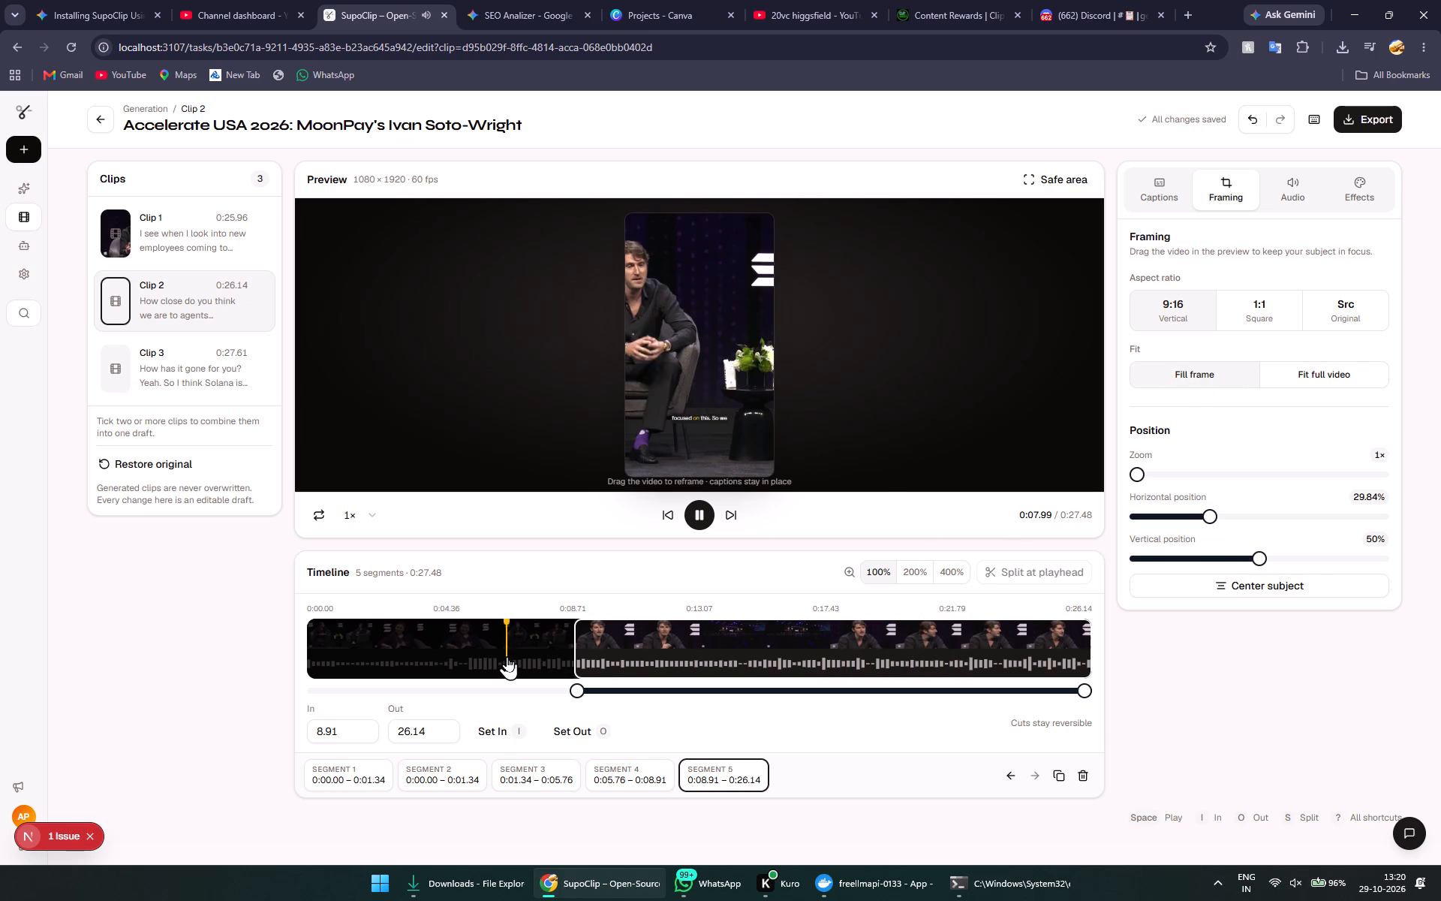
{"action": "left_click", "coordinate": [546, 771]}
{"action": "left_click", "coordinate": [691, 769]}
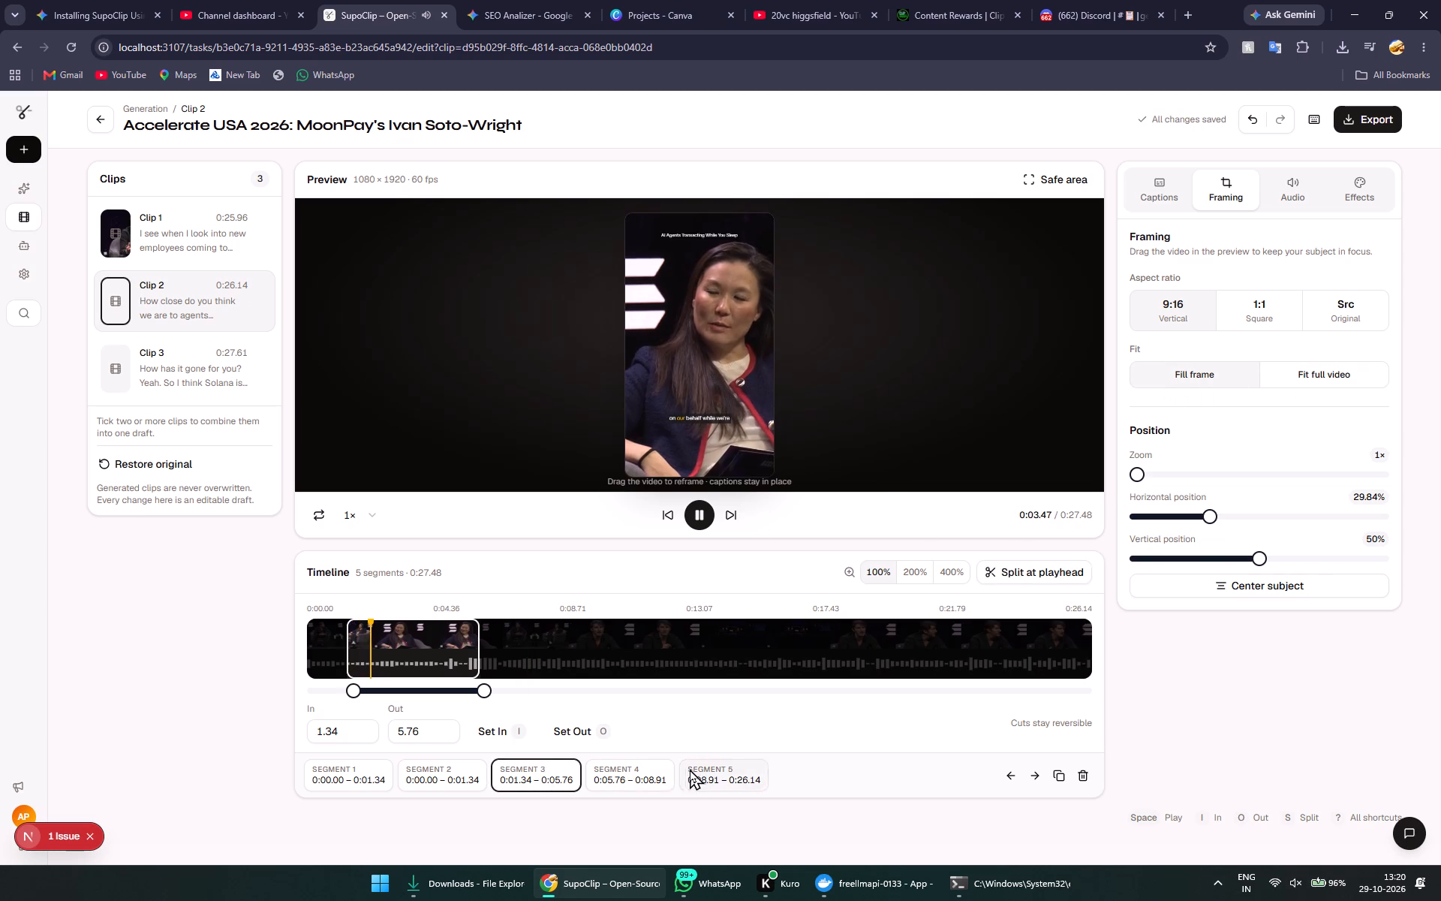
{"action": "left_click", "coordinate": [611, 769]}
{"action": "left_click", "coordinate": [551, 769]}
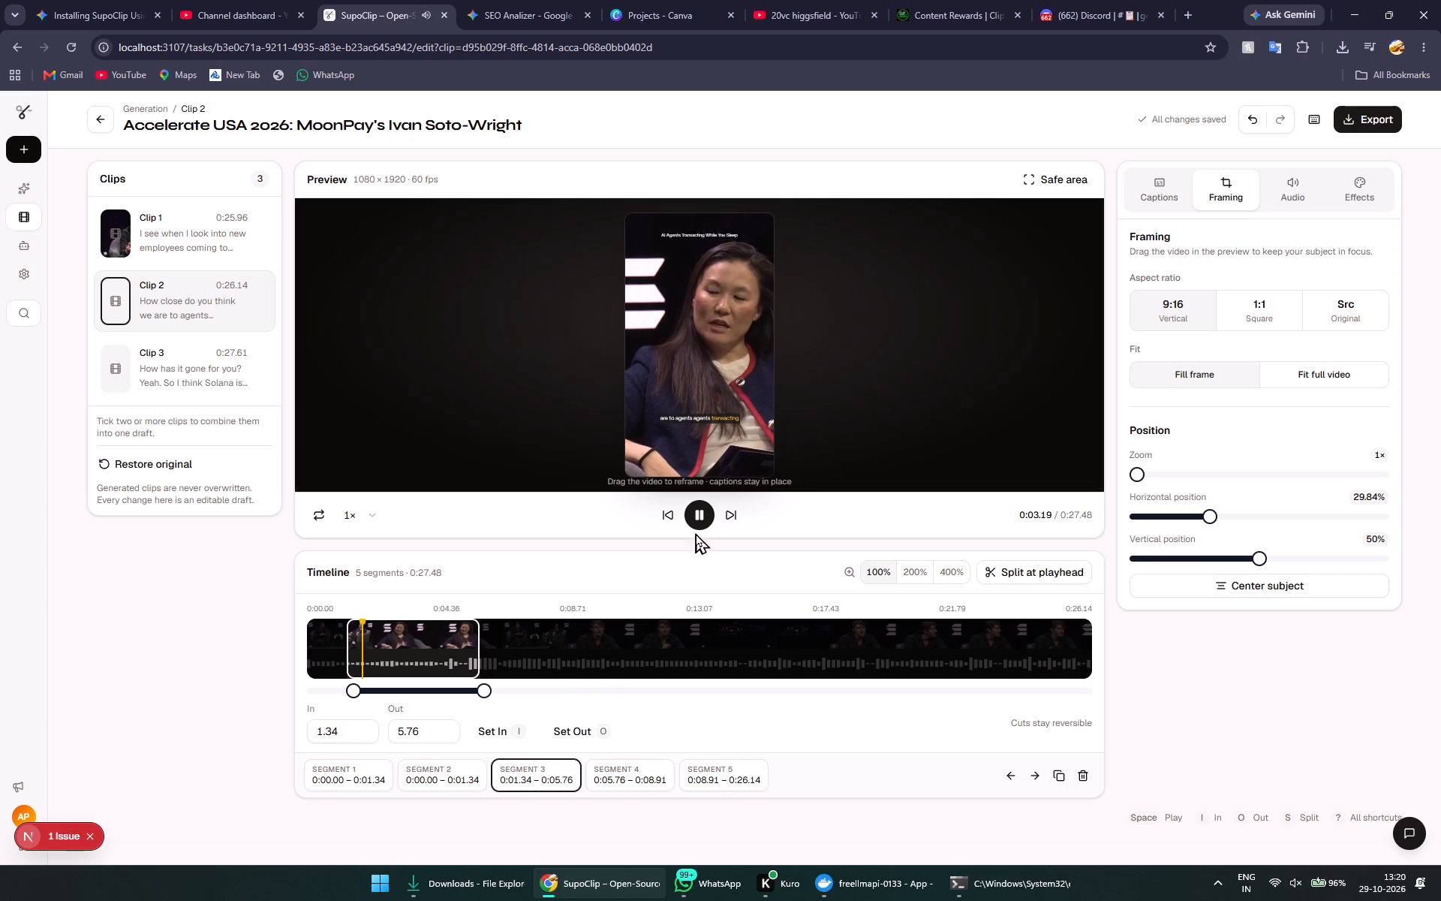
{"action": "left_click", "coordinate": [697, 519]}
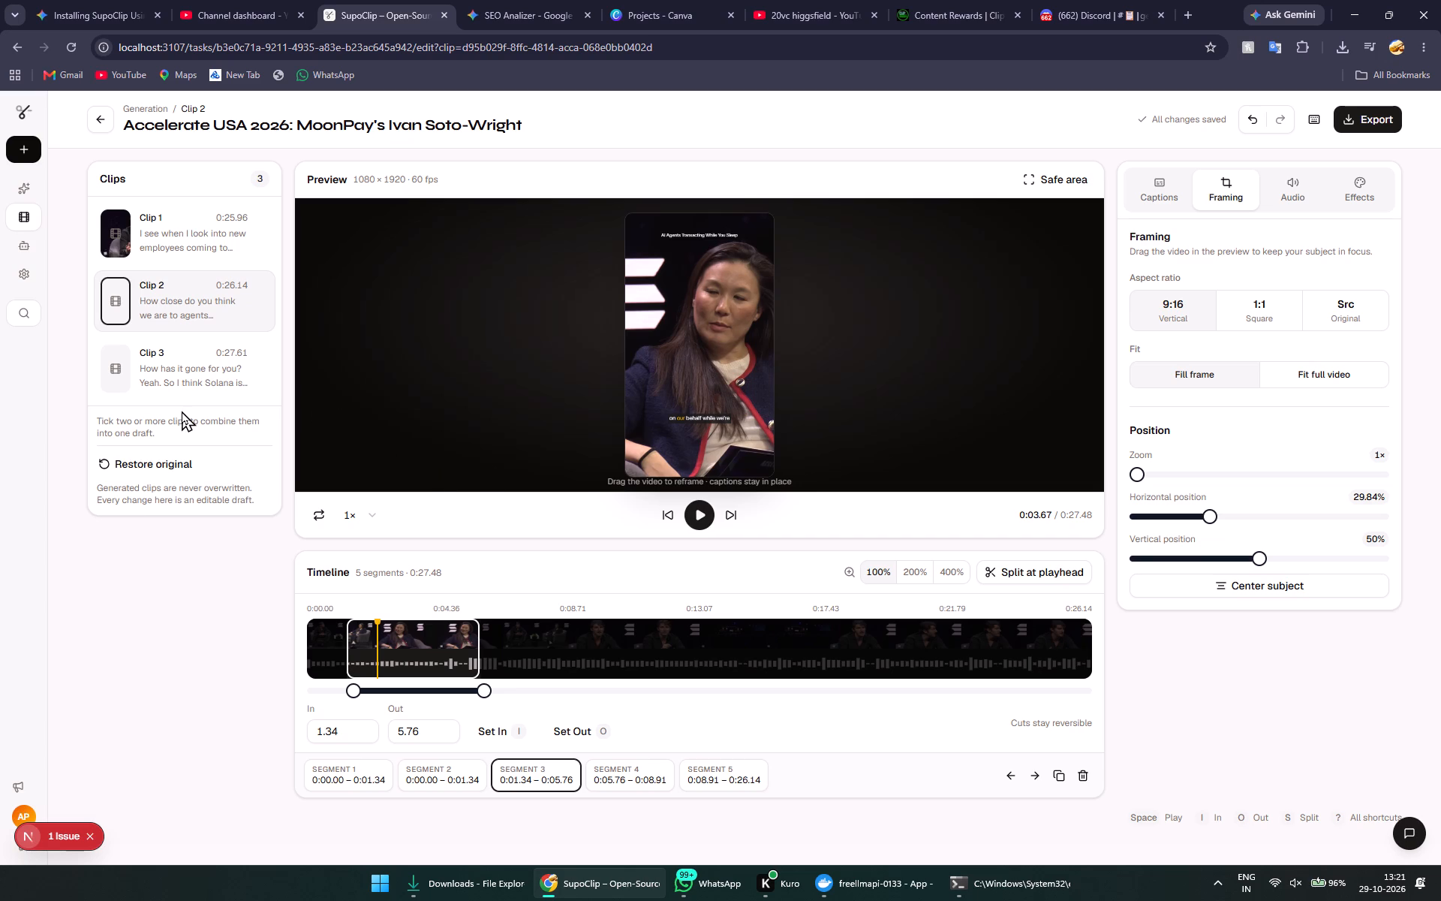
Reopen Clip 2 and restore its original edit, discarding its cuts and framing changes.
{"action": "left_click", "coordinate": [164, 378]}
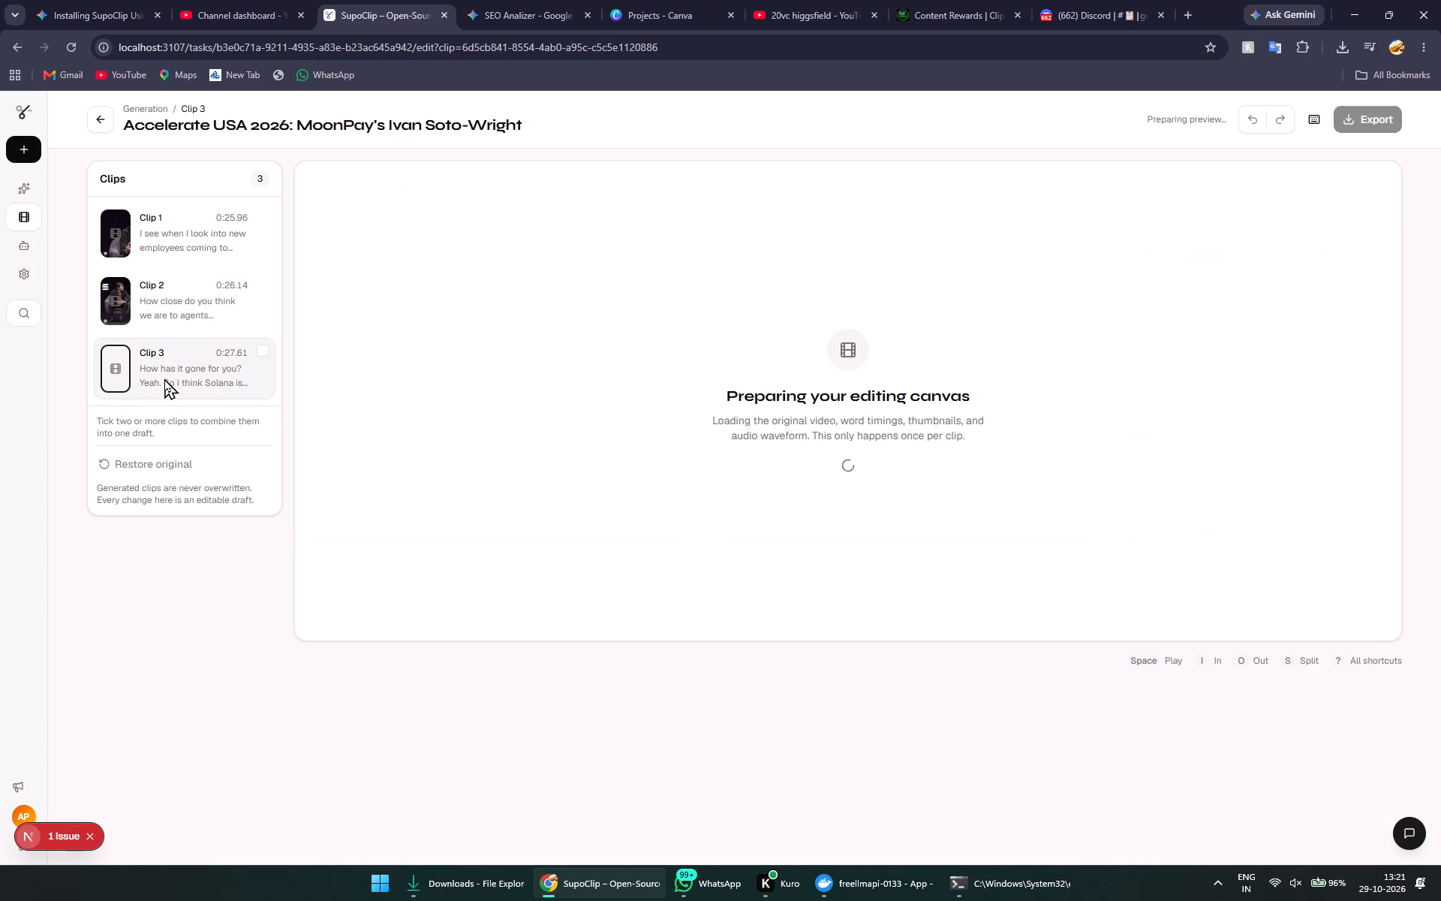
{"action": "left_click", "coordinate": [167, 292]}
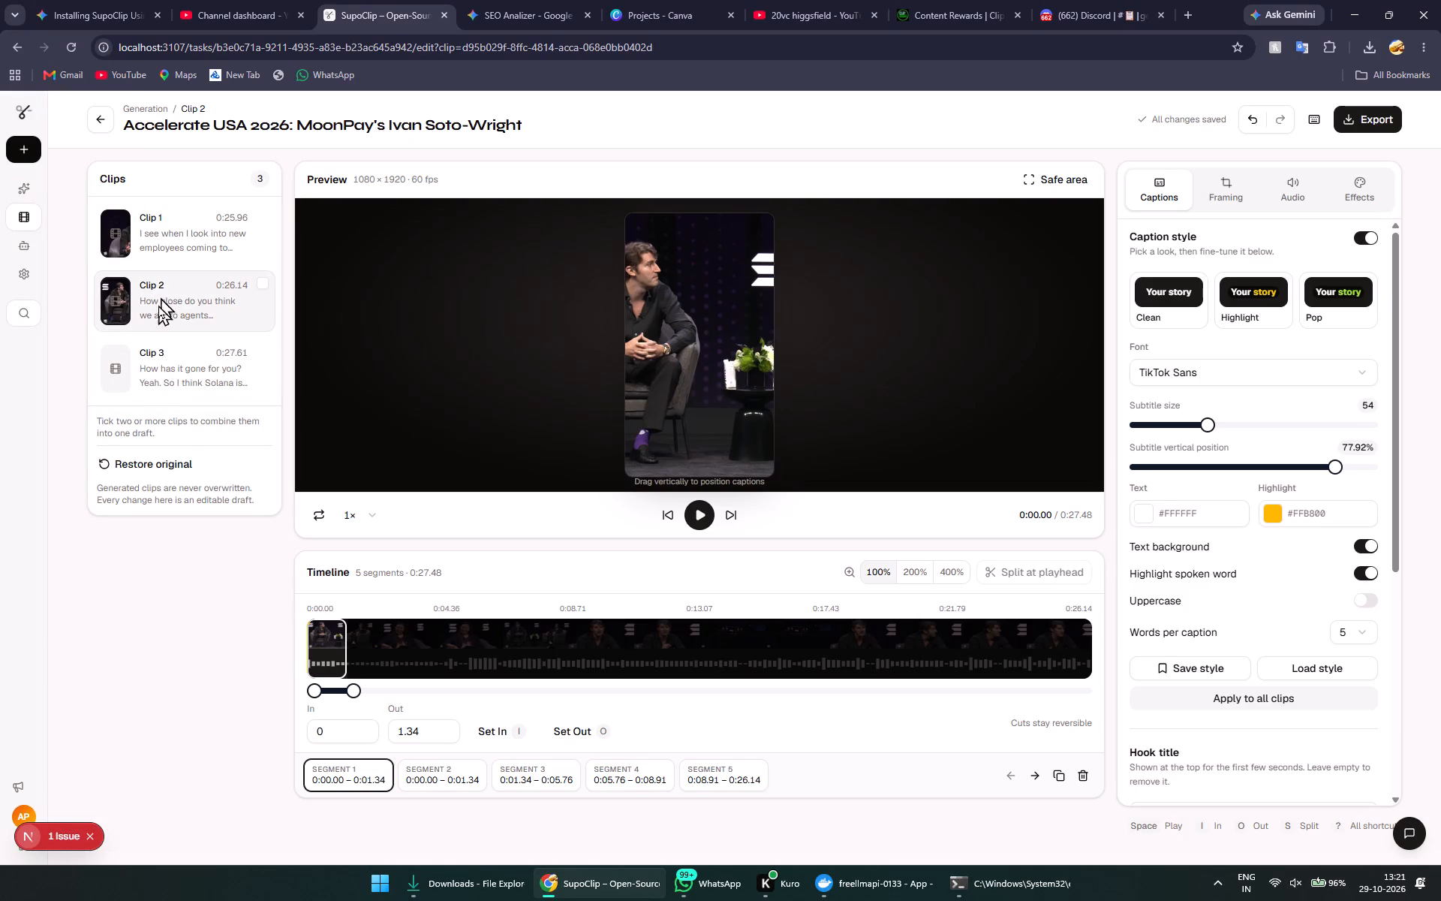
{"action": "left_click", "coordinate": [137, 455]}
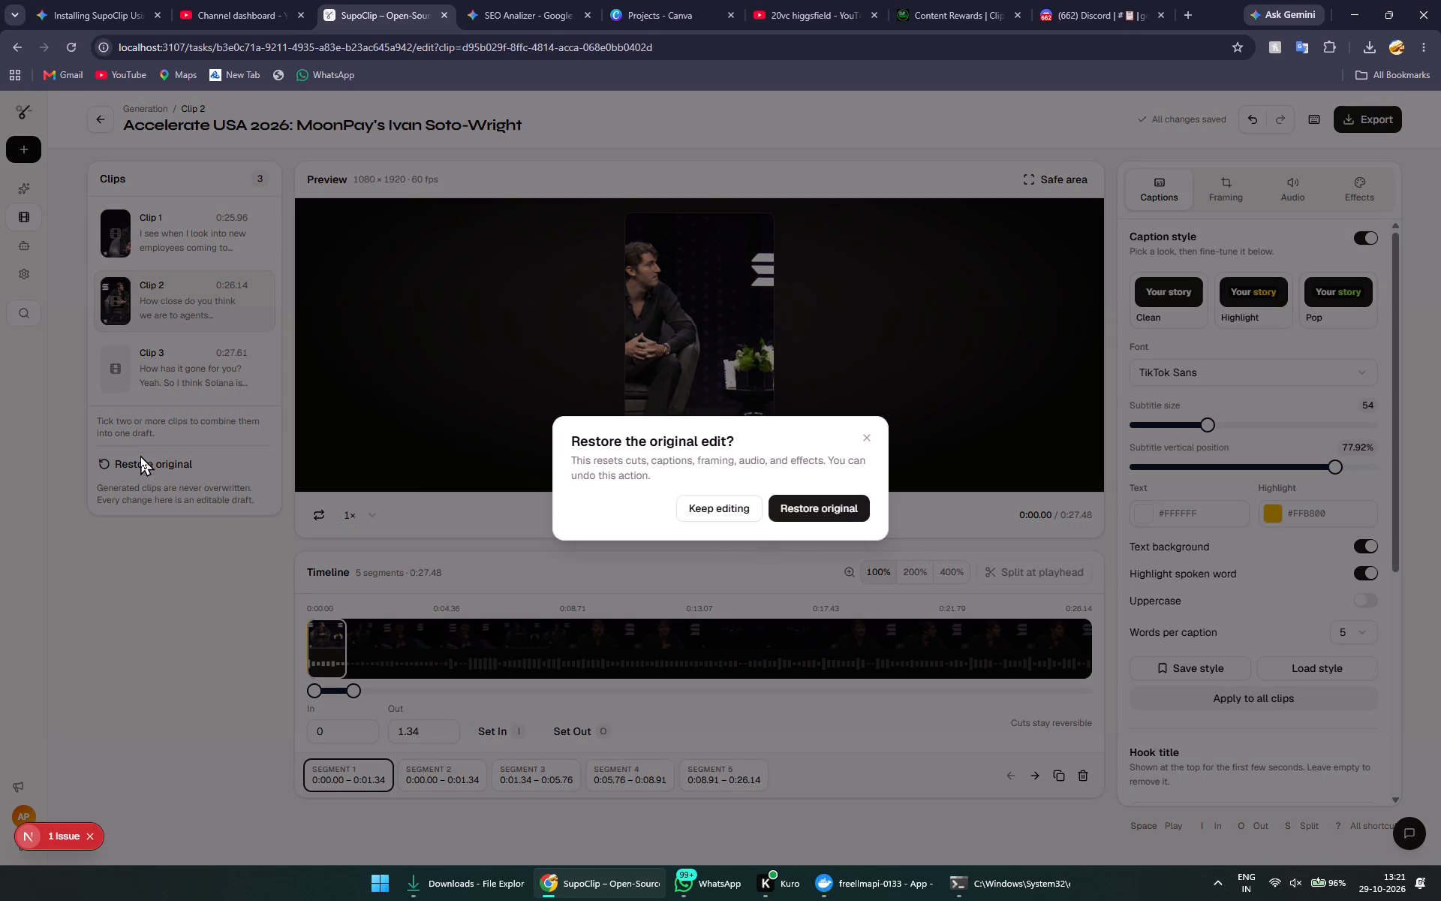
{"action": "left_click", "coordinate": [803, 518]}
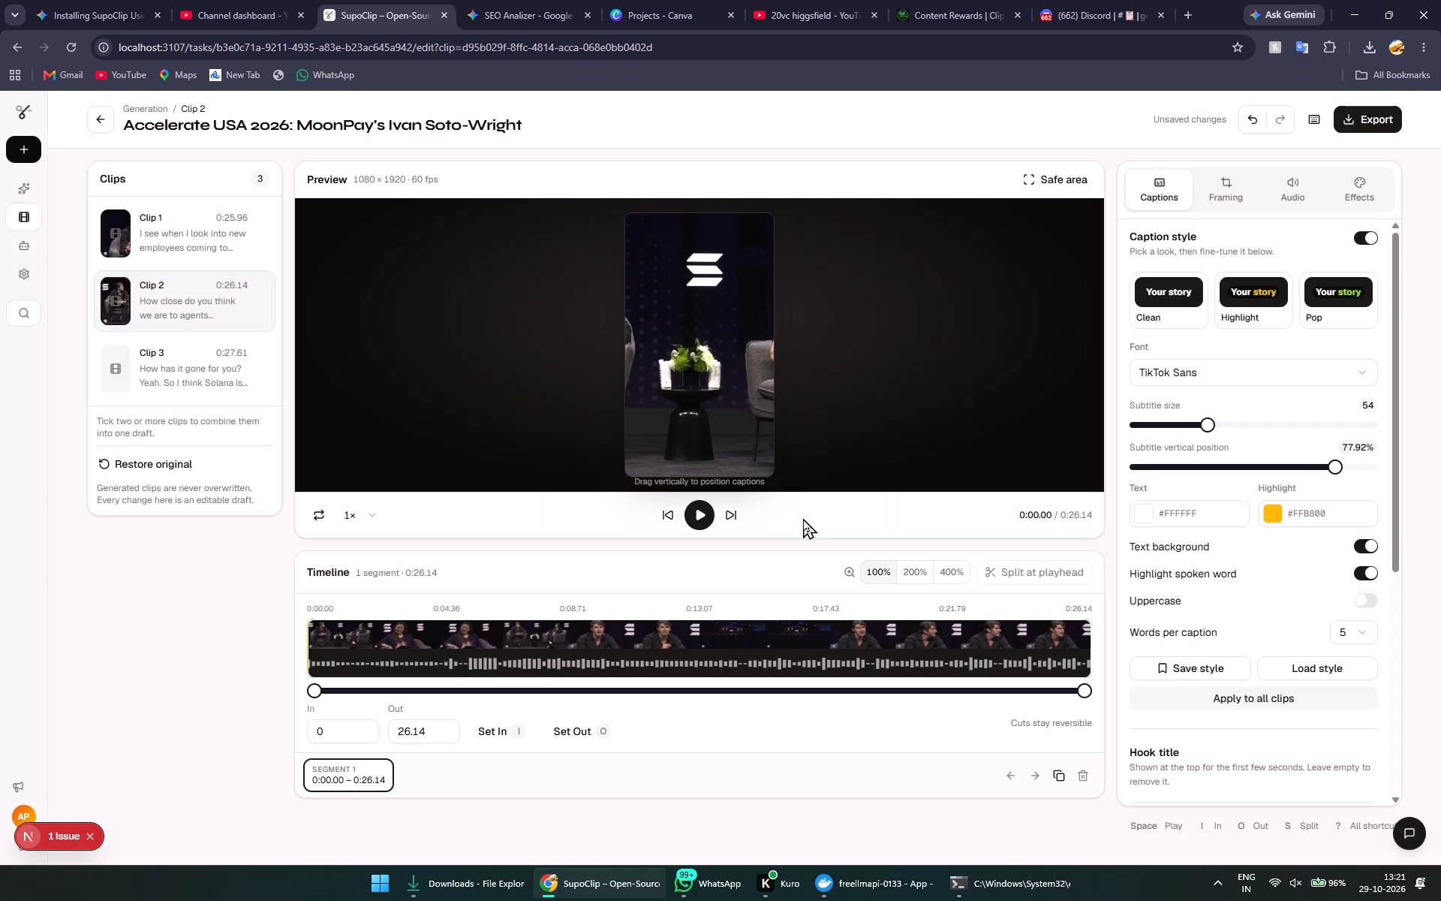
Open Clip 3 and play it from the start to examine its shots and framing.
{"action": "left_click", "coordinate": [170, 231]}
{"action": "left_click", "coordinate": [188, 361]}
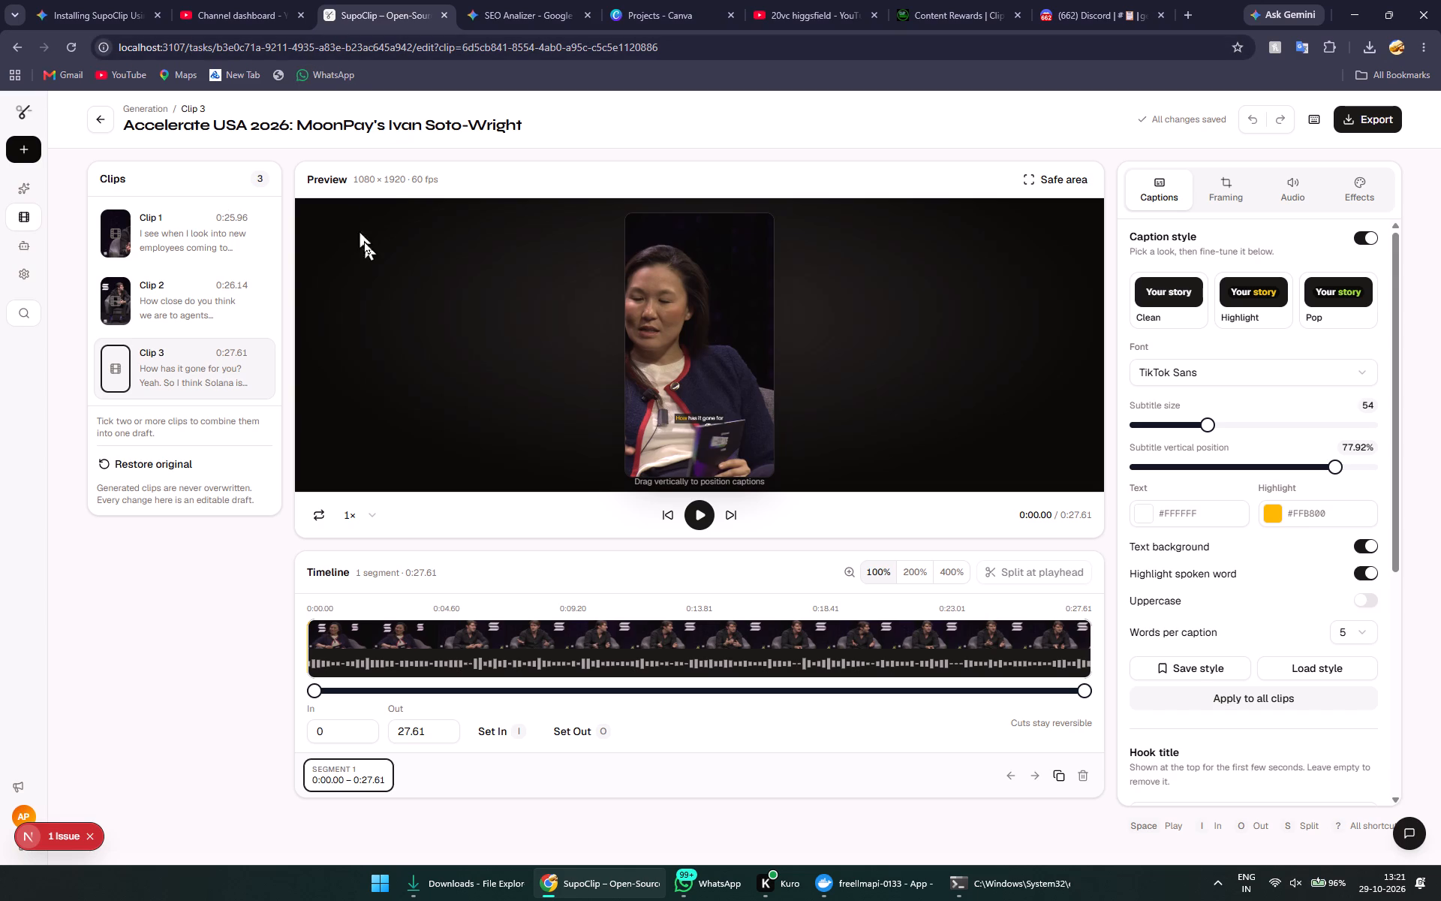
{"action": "left_click", "coordinate": [709, 523]}
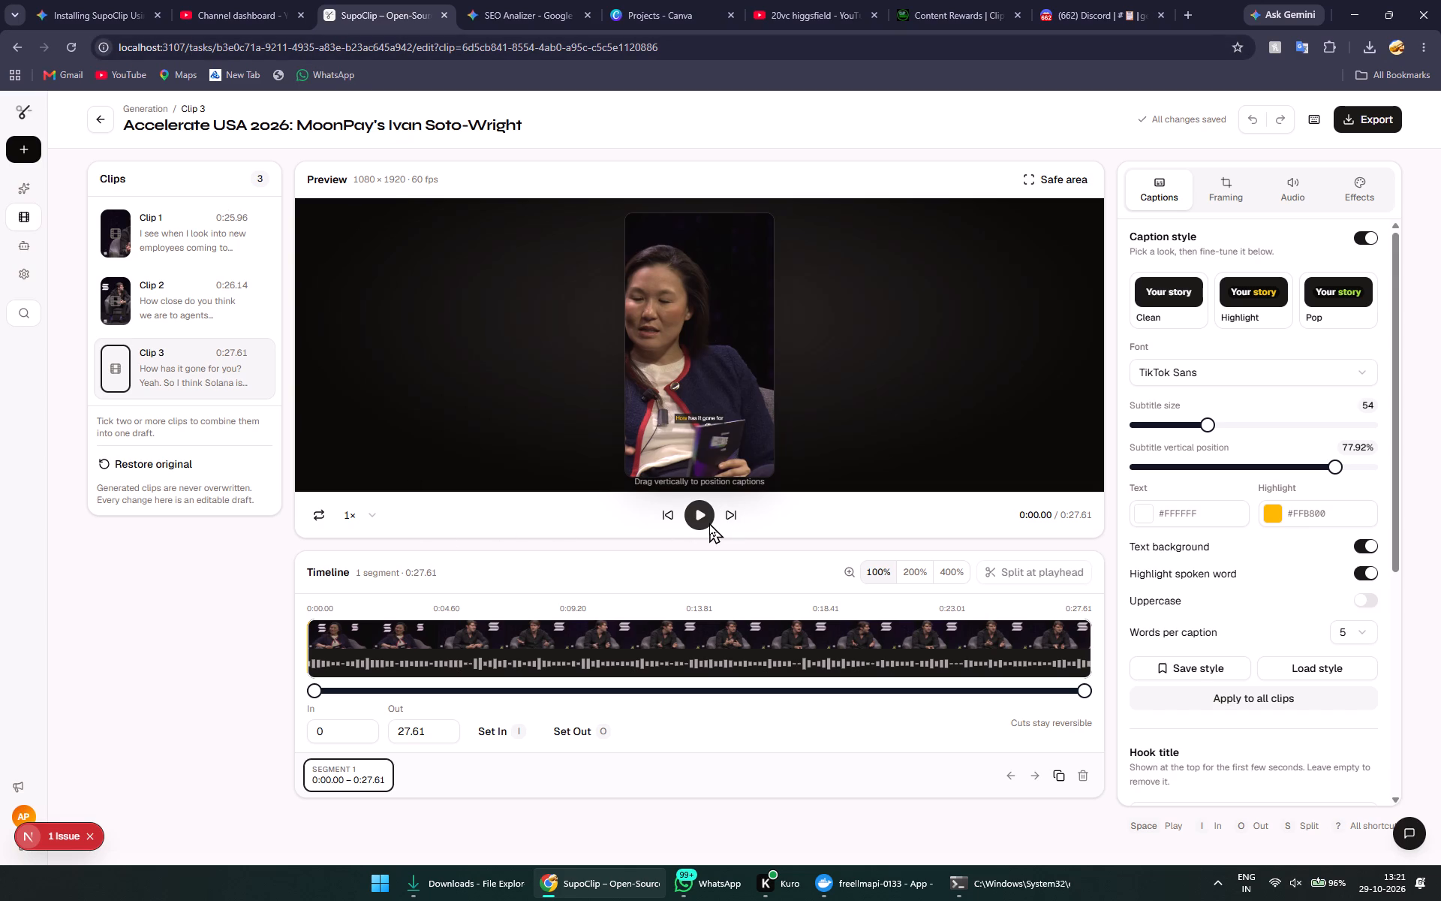
{"action": "left_click", "coordinate": [709, 523]}
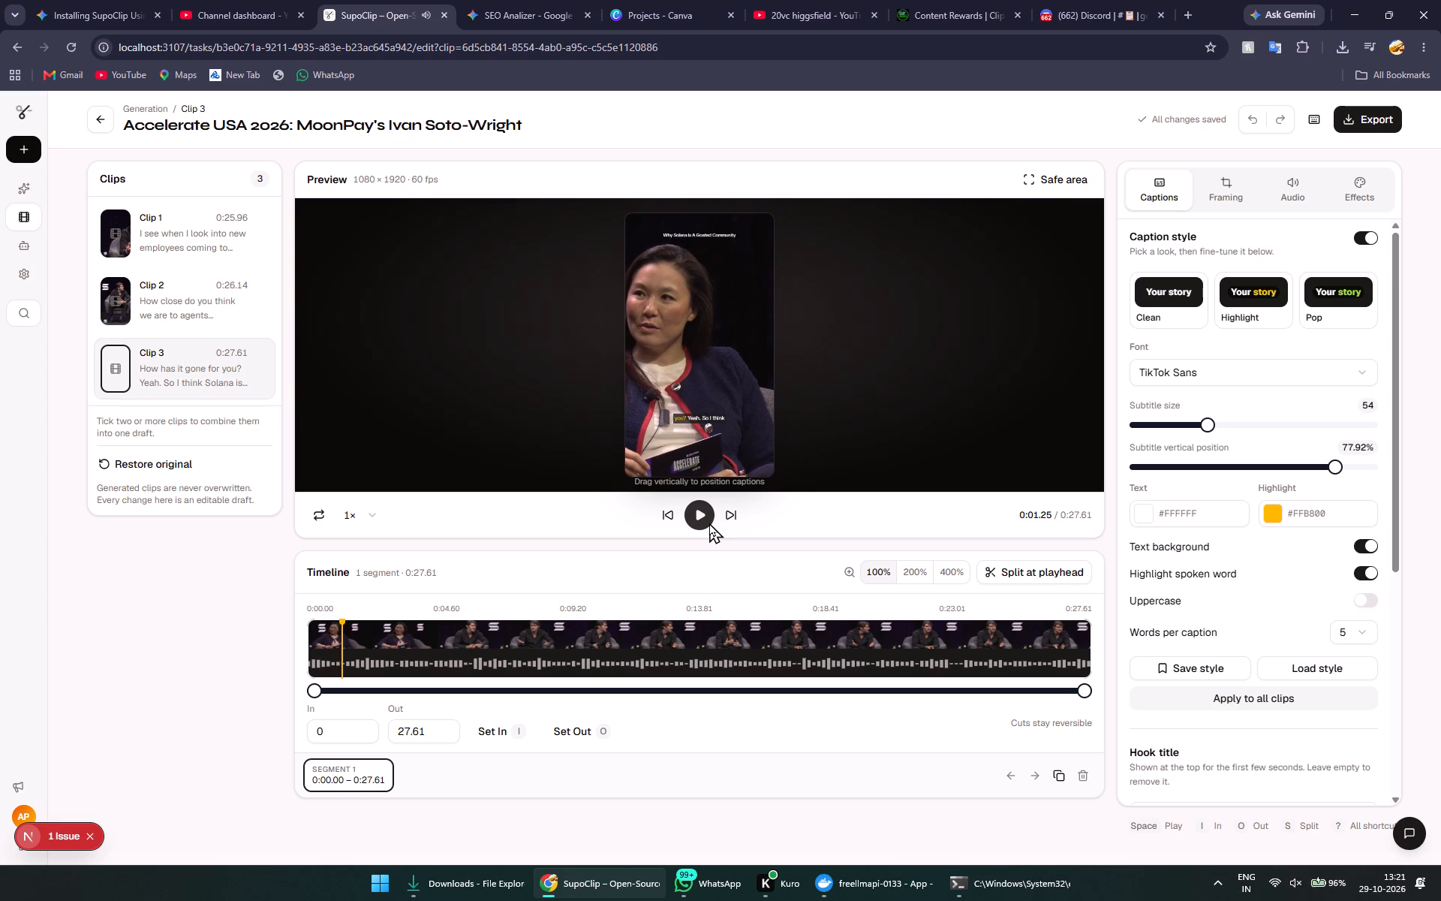
{"action": "left_click", "coordinate": [709, 523]}
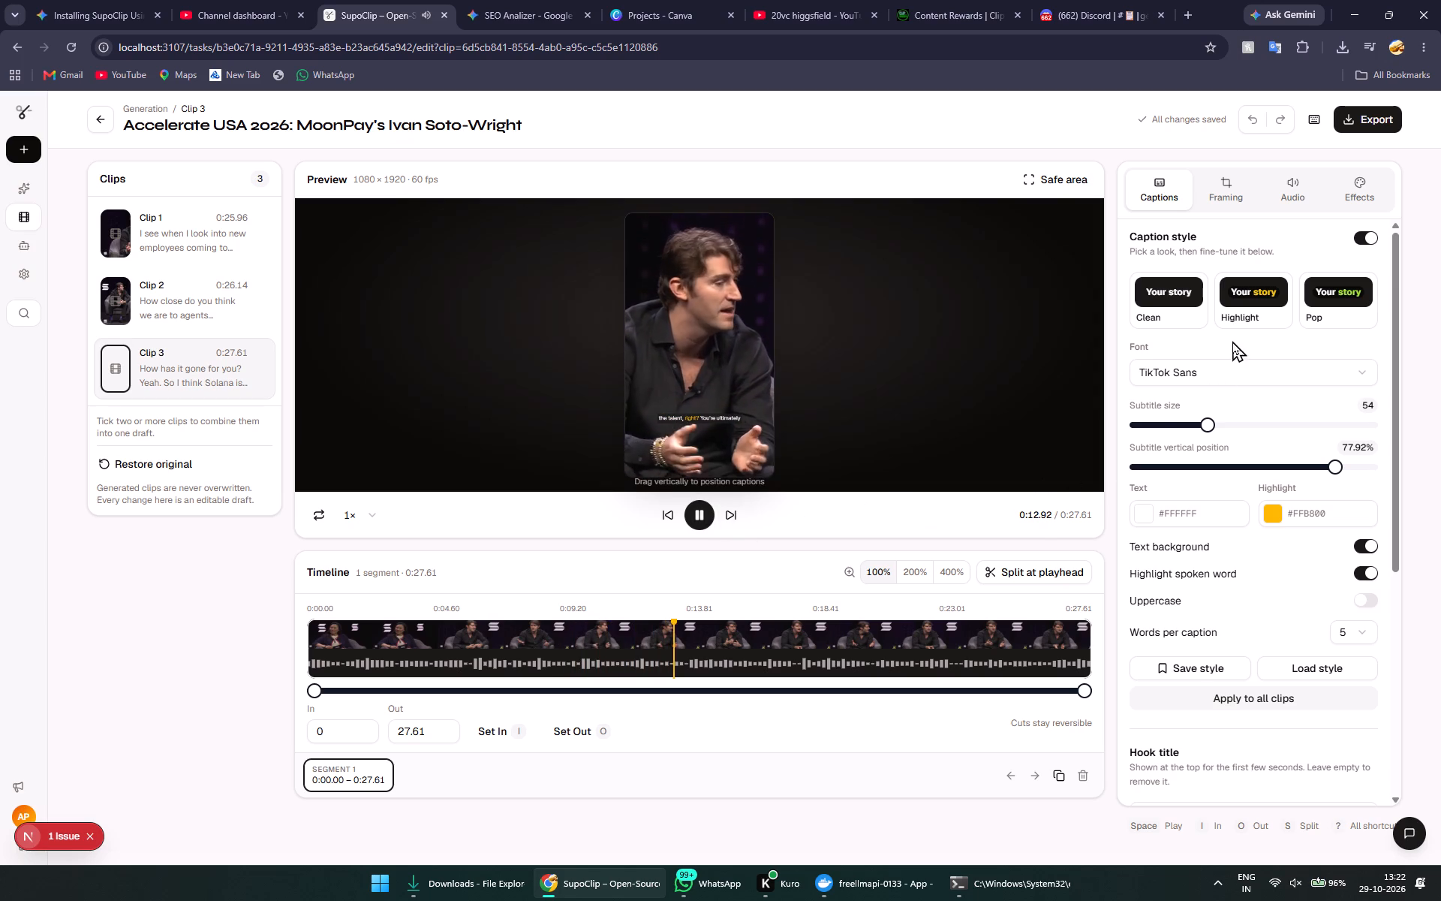
Set Clip 3's caption font to The Bold Font and the subtitle size to 65.
{"action": "left_click", "coordinate": [1231, 371]}
{"action": "left_click", "coordinate": [1187, 482]}
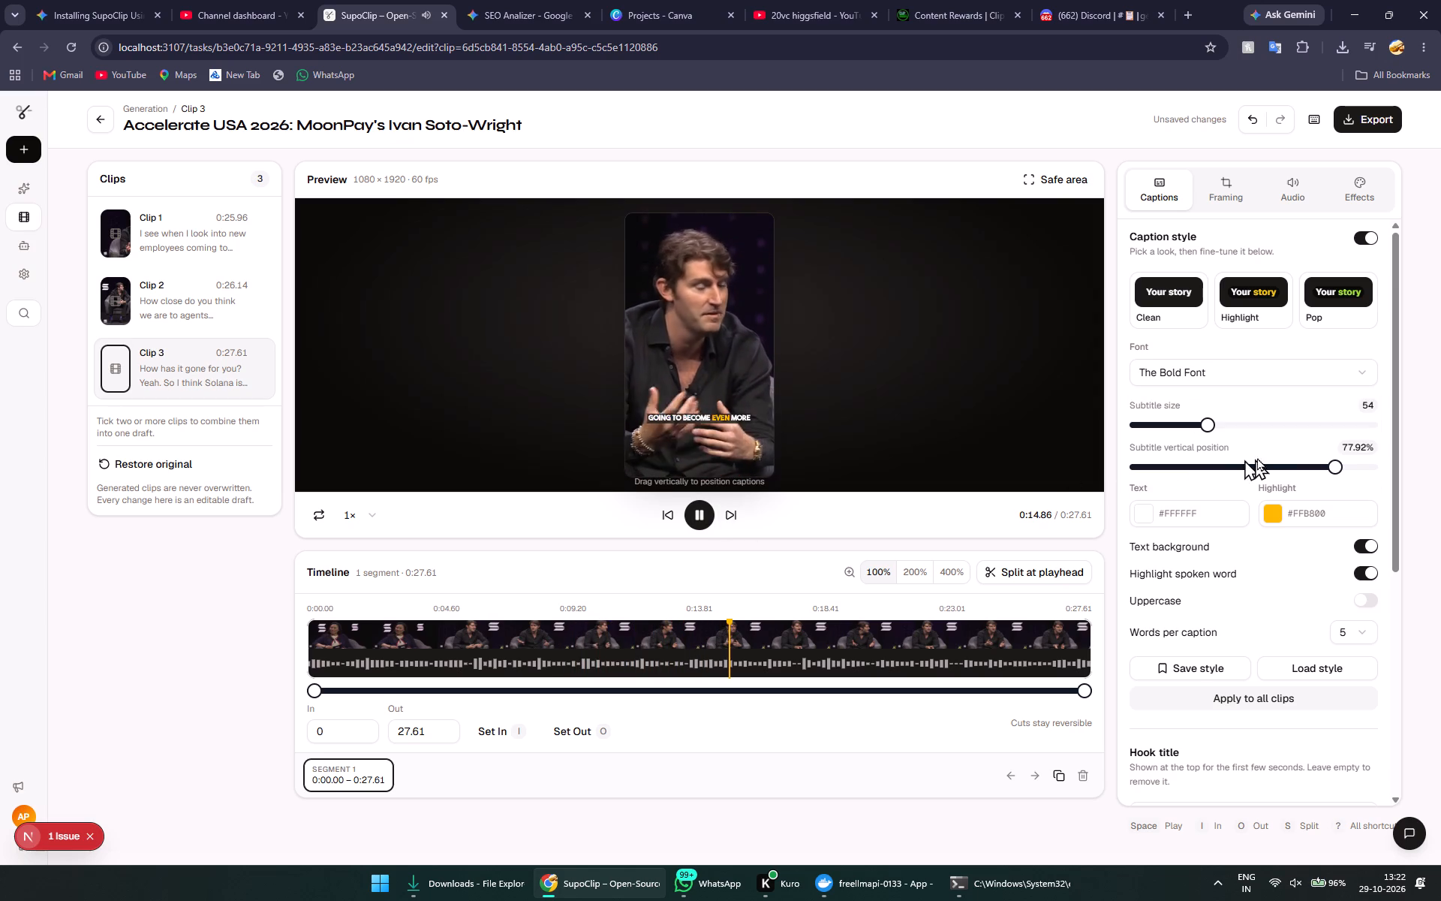
{"action": "left_click_drag", "start_coordinate": [1211, 428], "coordinate": [1222, 426]}
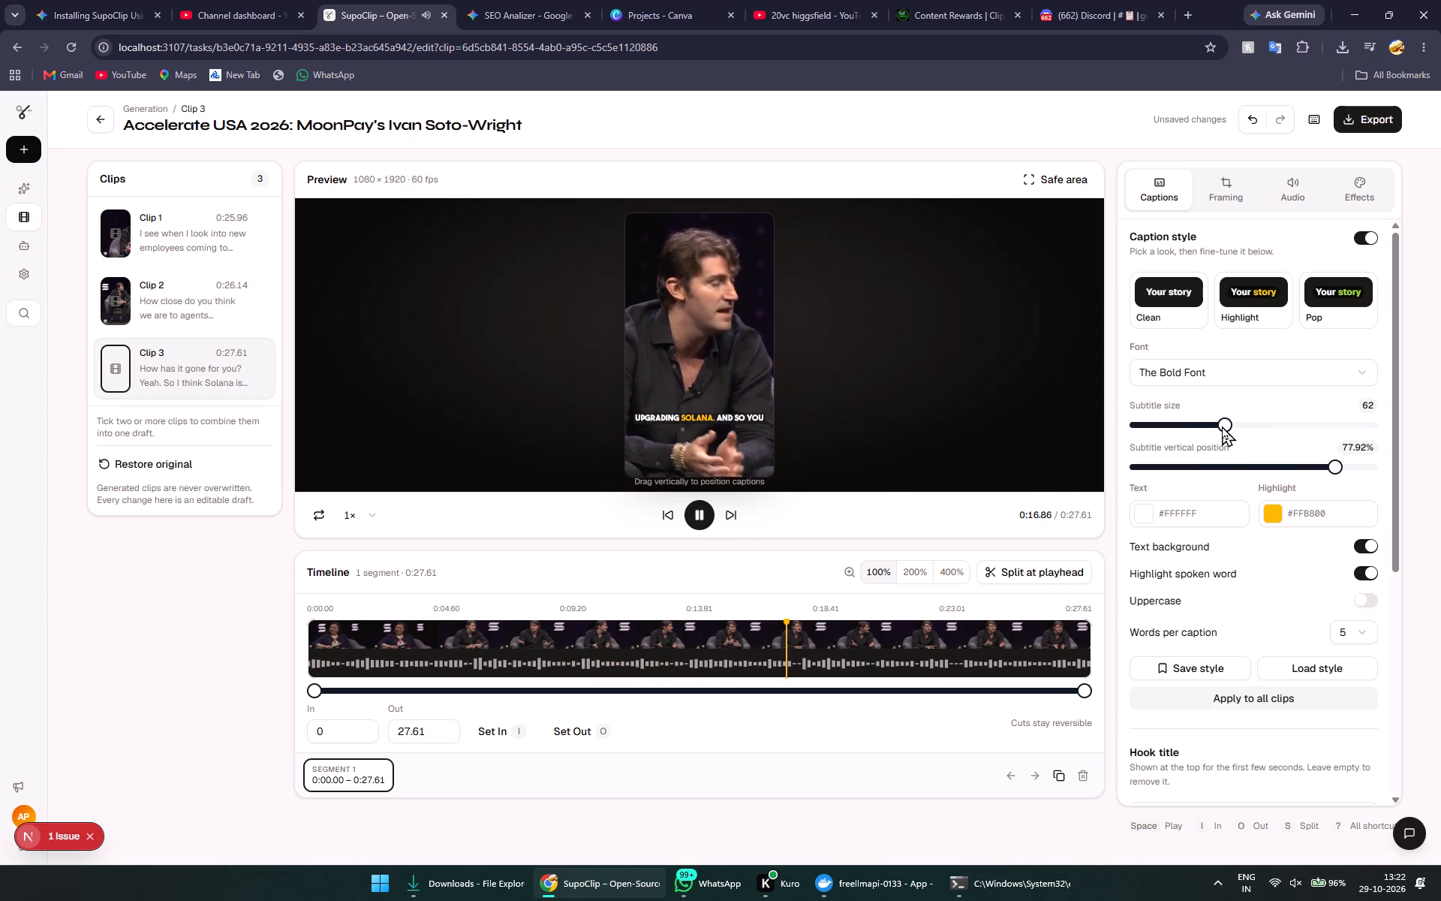
{"action": "left_click_drag", "start_coordinate": [1222, 426], "coordinate": [1226, 423]}
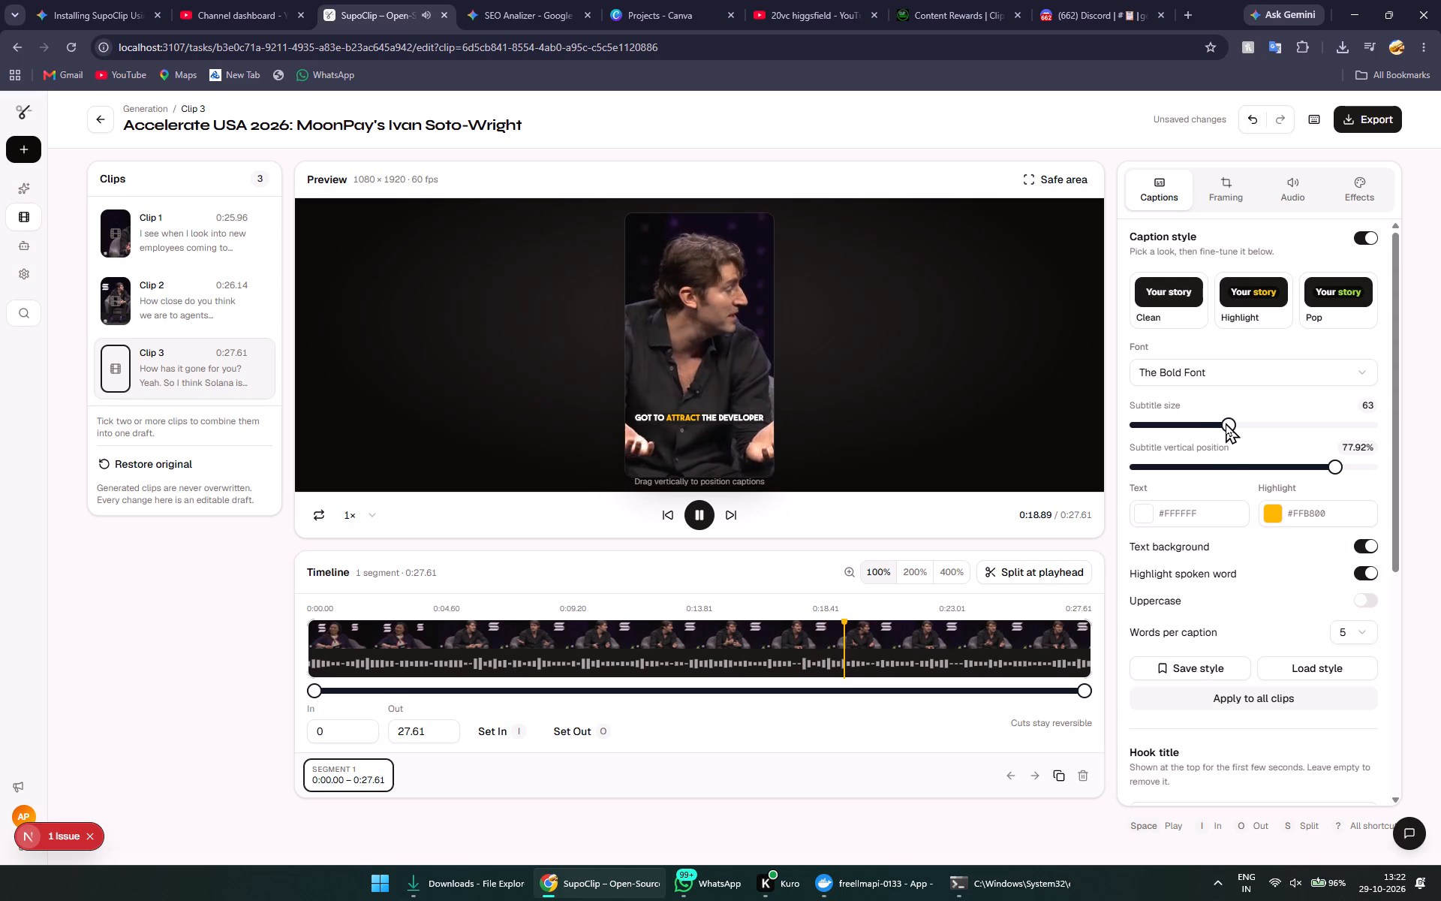
{"action": "left_click_drag", "start_coordinate": [1226, 423], "coordinate": [1239, 419]}
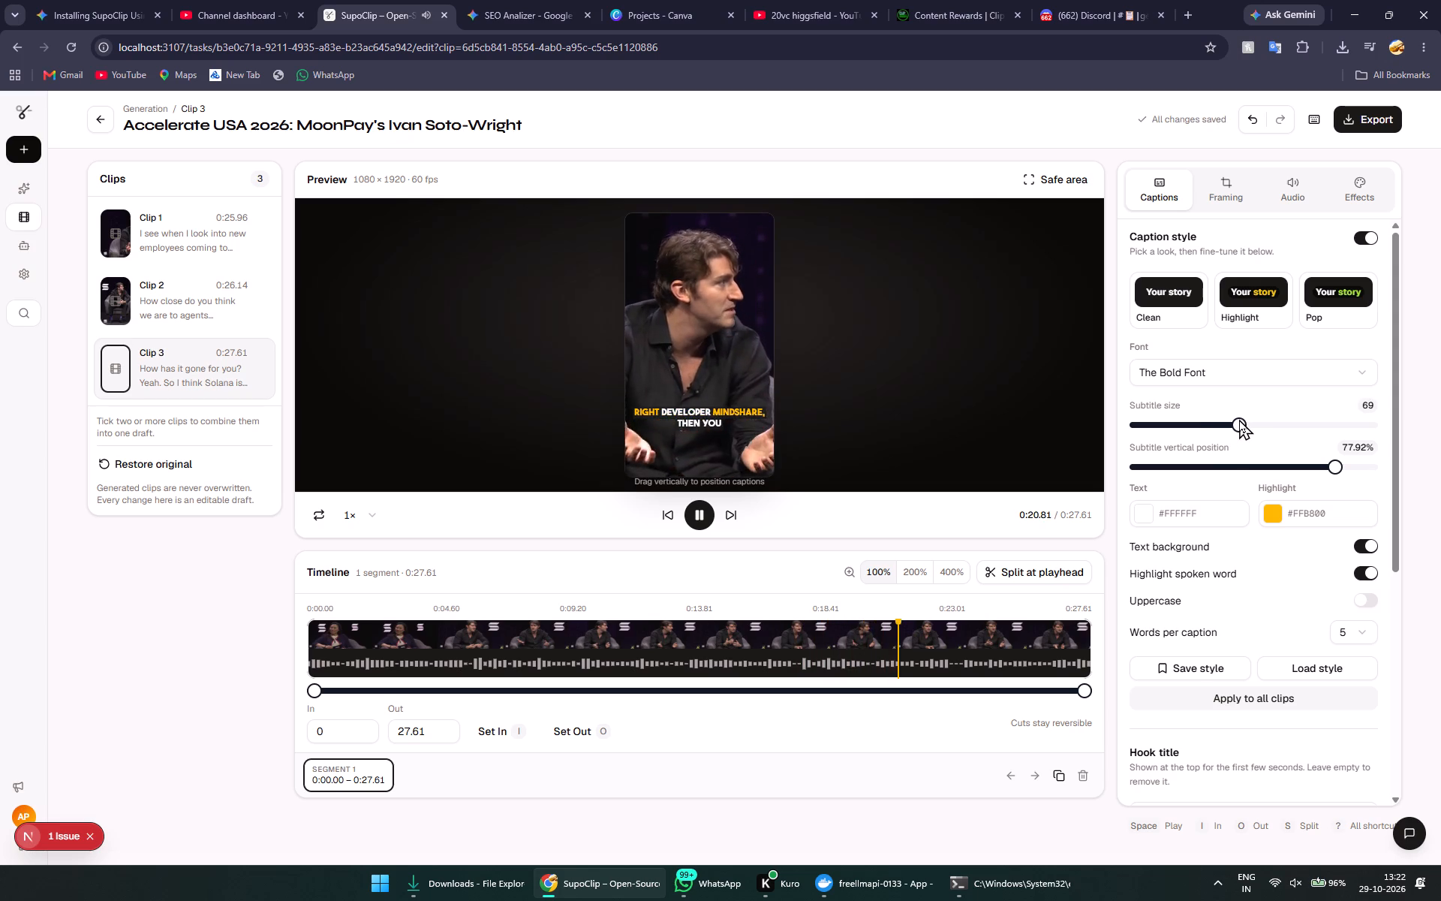
{"action": "left_click_drag", "start_coordinate": [1239, 419], "coordinate": [1230, 421]}
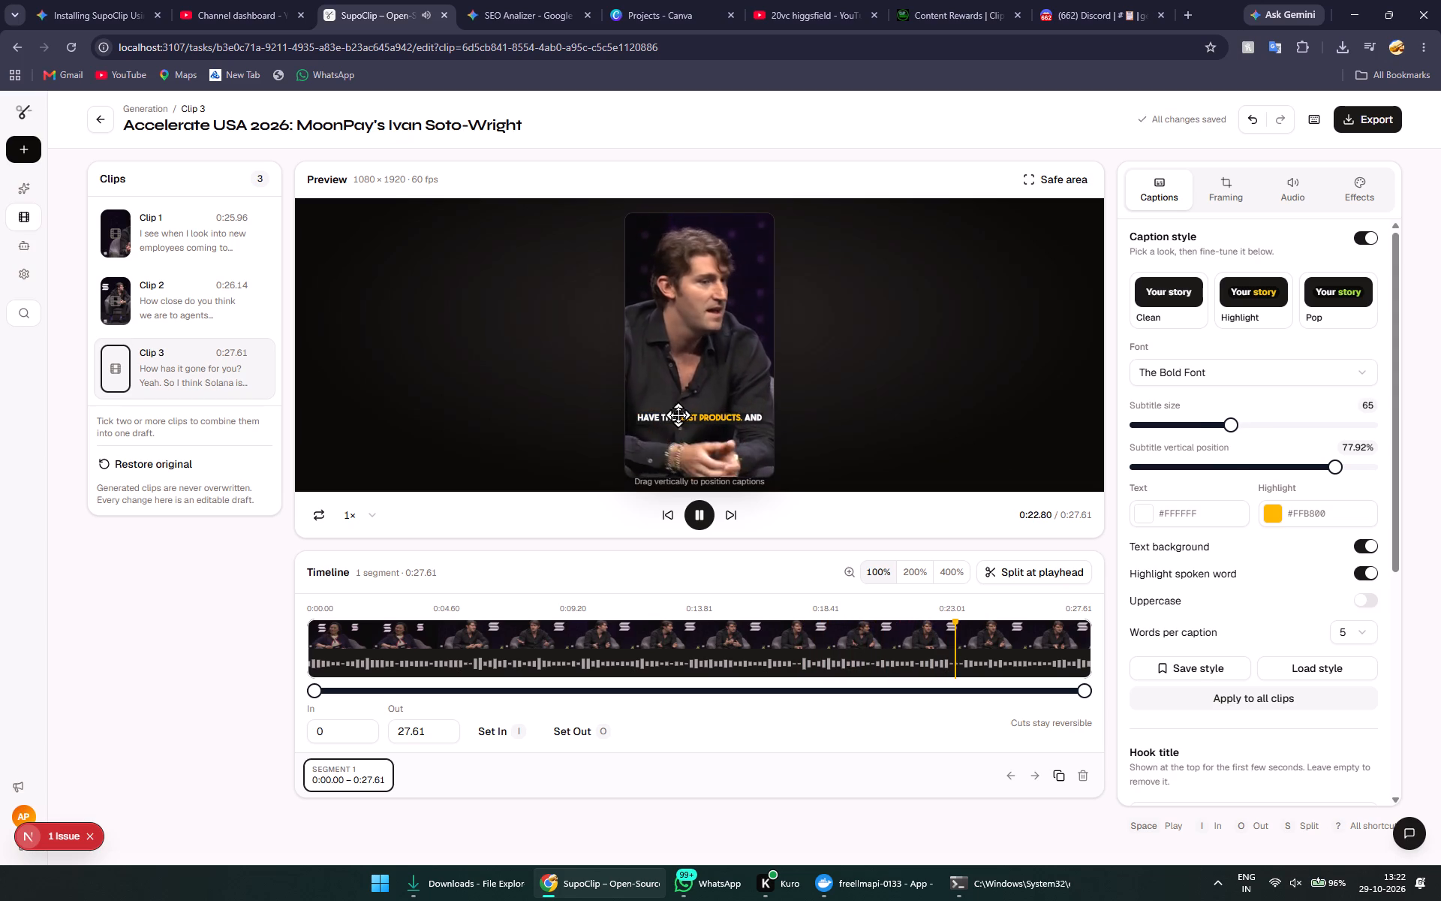
Lower Clip 3's captions in the frame to a subtitle vertical position of 84.47%.
{"action": "left_click_drag", "start_coordinate": [678, 415], "coordinate": [681, 432]}
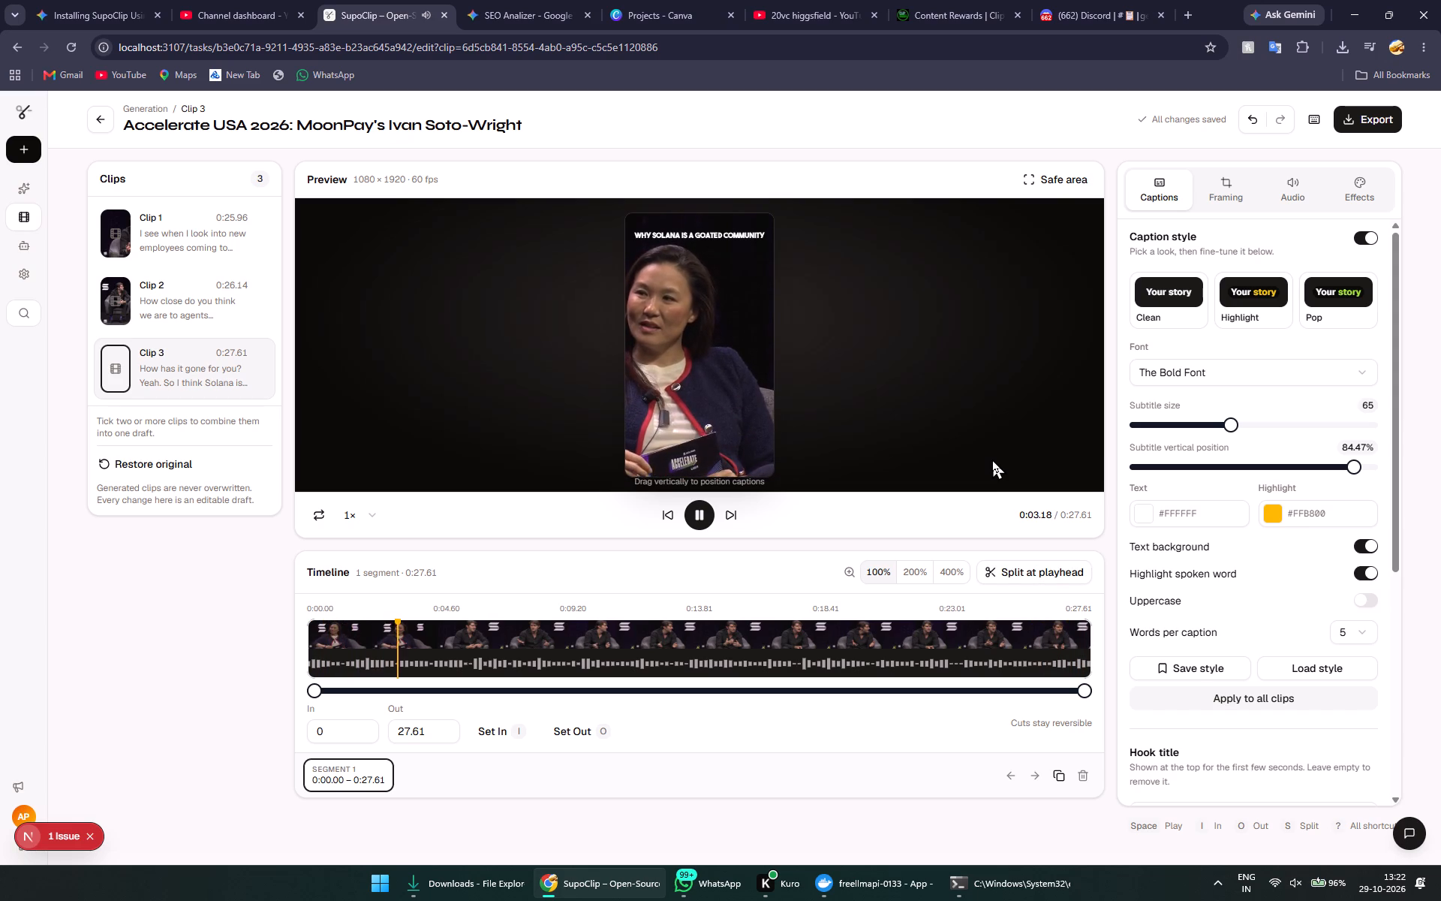
Clear Clip 3's hook title so the field is empty.
{"action": "scroll", "coordinate": [1307, 715], "scroll_direction": "down", "scroll_amount": 1}
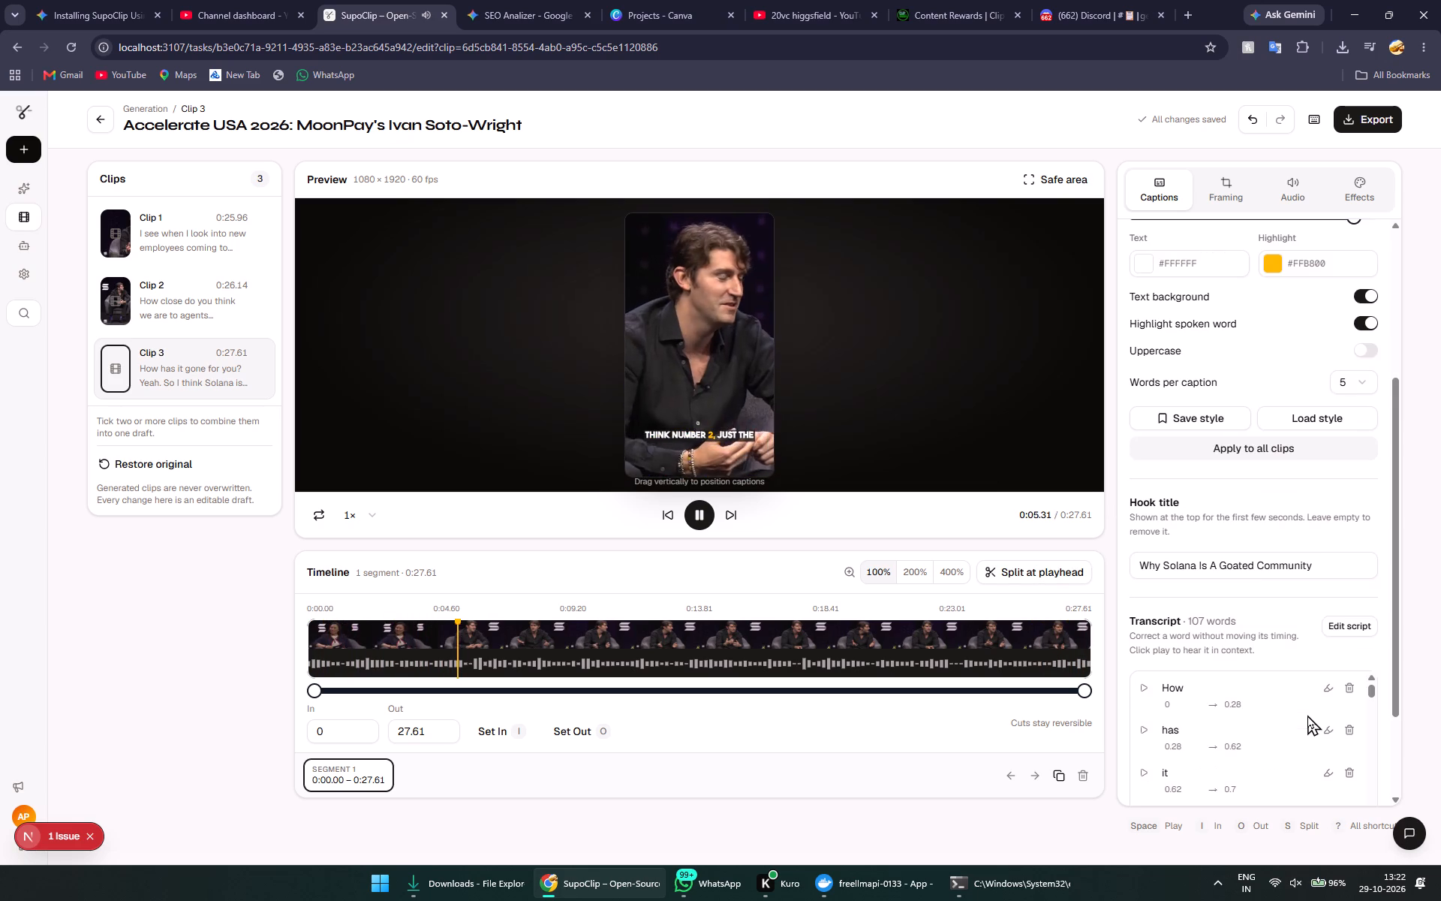
{"action": "left_click_drag", "start_coordinate": [1313, 569], "coordinate": [1272, 569]}
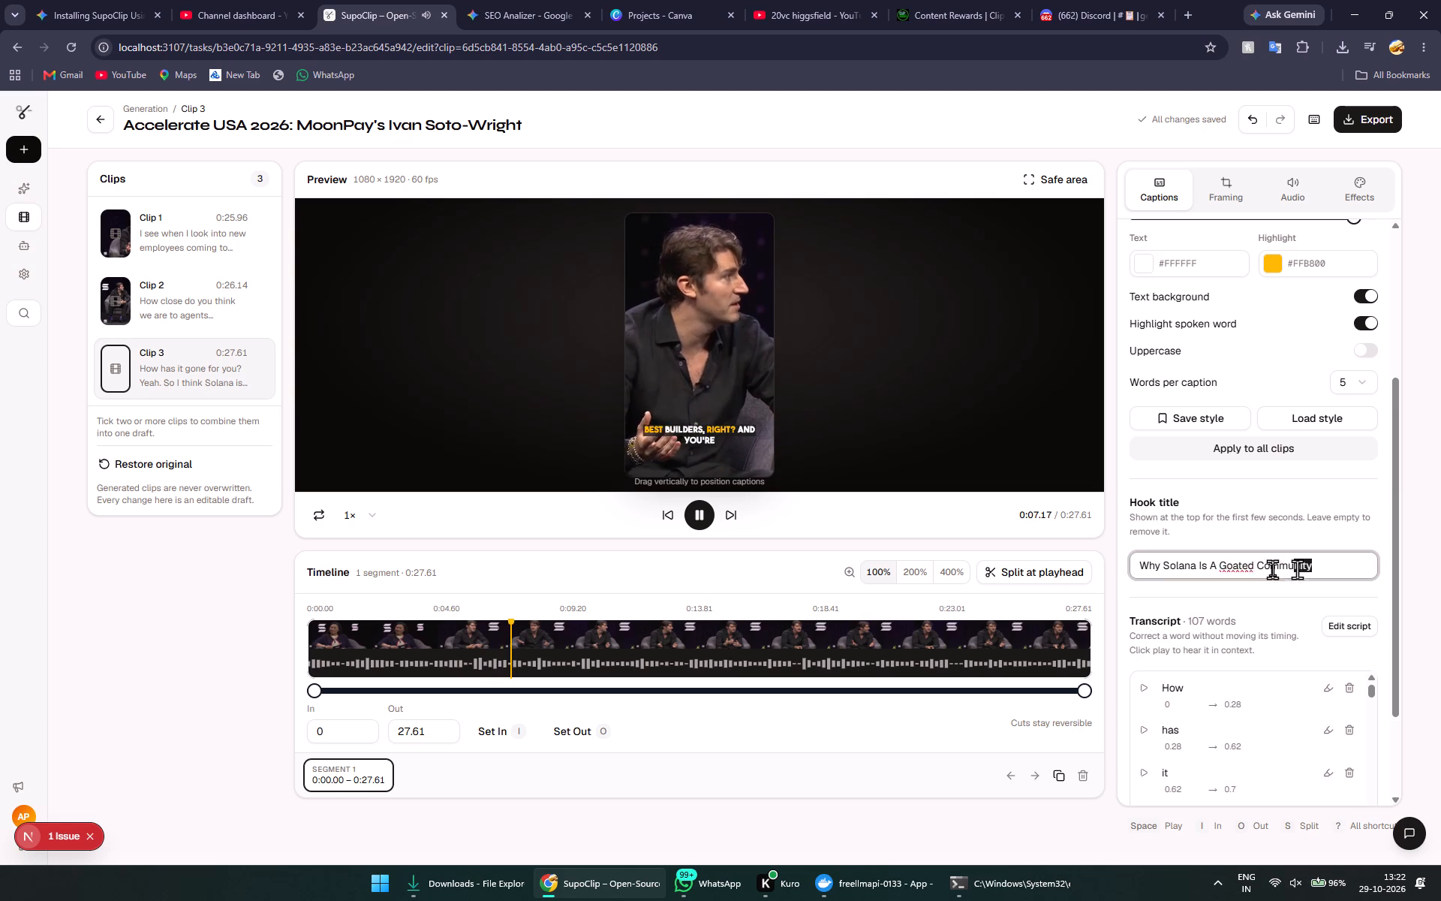
{"action": "left_click_drag", "start_coordinate": [1272, 569], "coordinate": [1133, 574]}
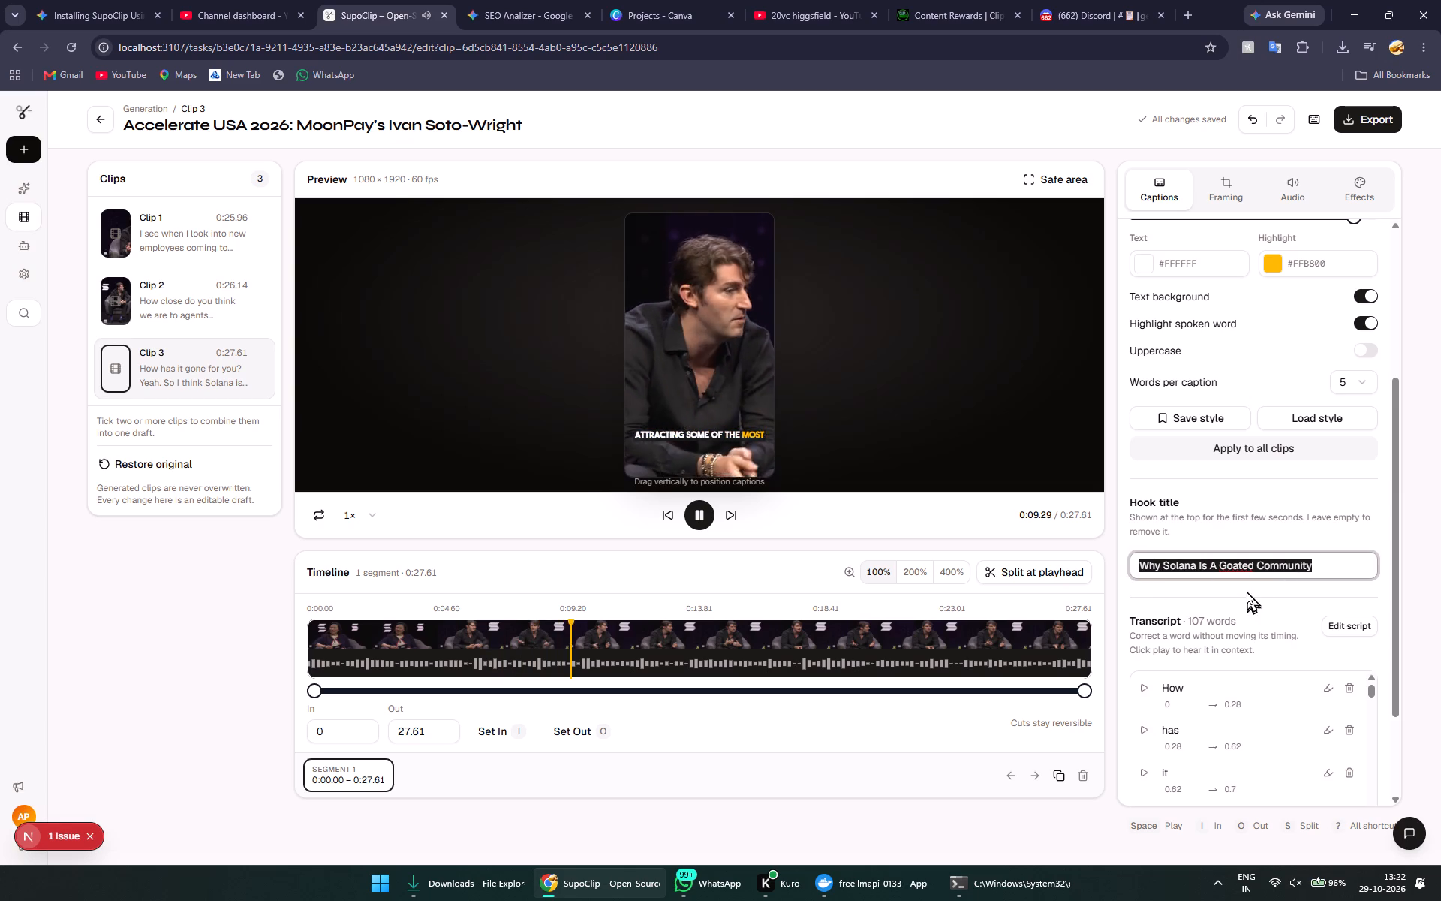
{"action": "right_click", "coordinate": [1252, 569]}
{"action": "left_click", "coordinate": [1015, 156]}
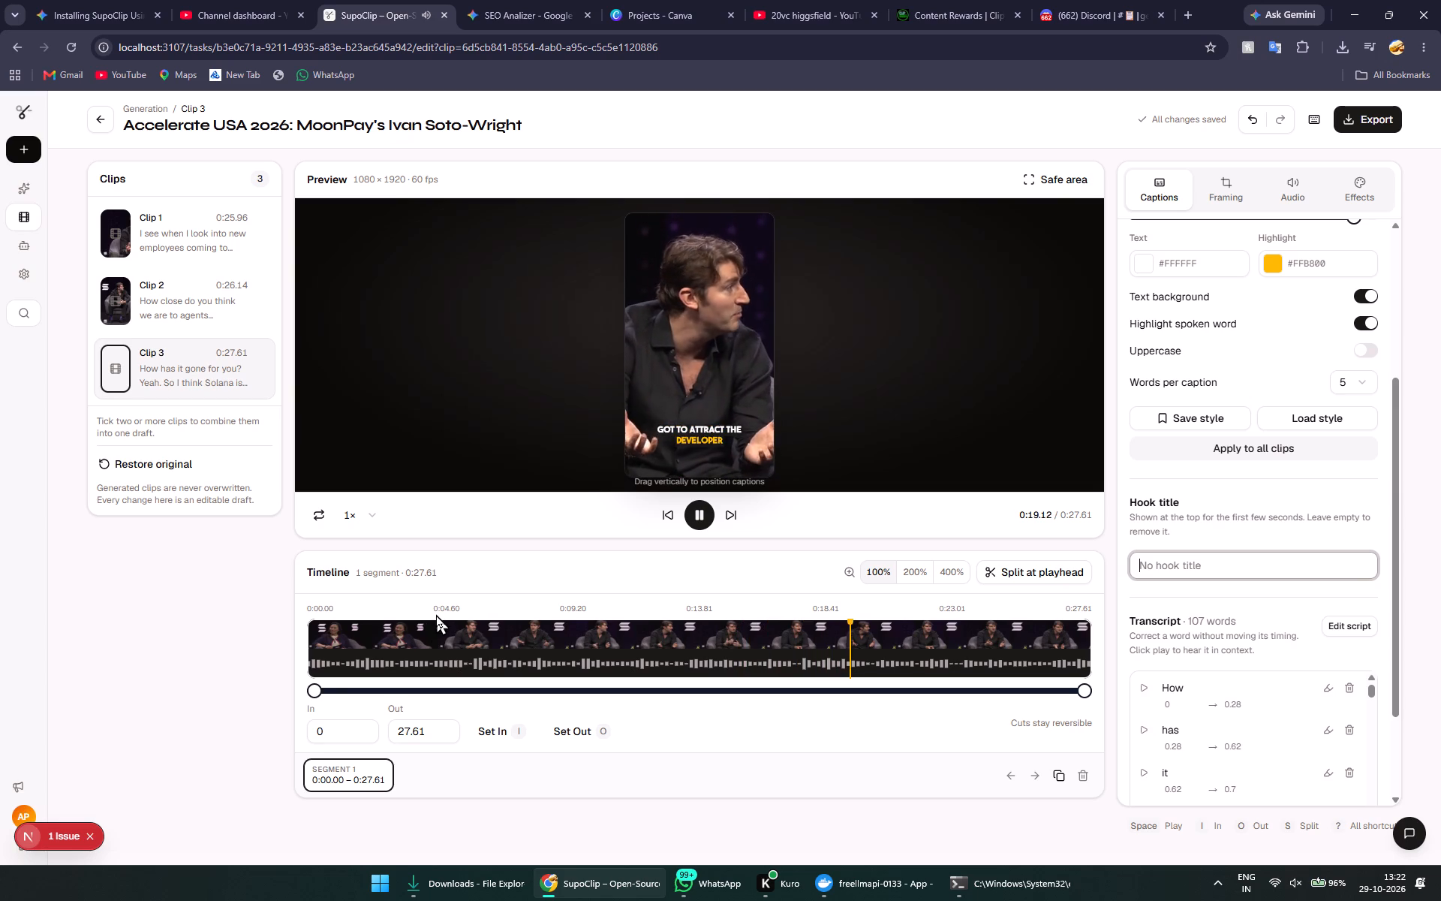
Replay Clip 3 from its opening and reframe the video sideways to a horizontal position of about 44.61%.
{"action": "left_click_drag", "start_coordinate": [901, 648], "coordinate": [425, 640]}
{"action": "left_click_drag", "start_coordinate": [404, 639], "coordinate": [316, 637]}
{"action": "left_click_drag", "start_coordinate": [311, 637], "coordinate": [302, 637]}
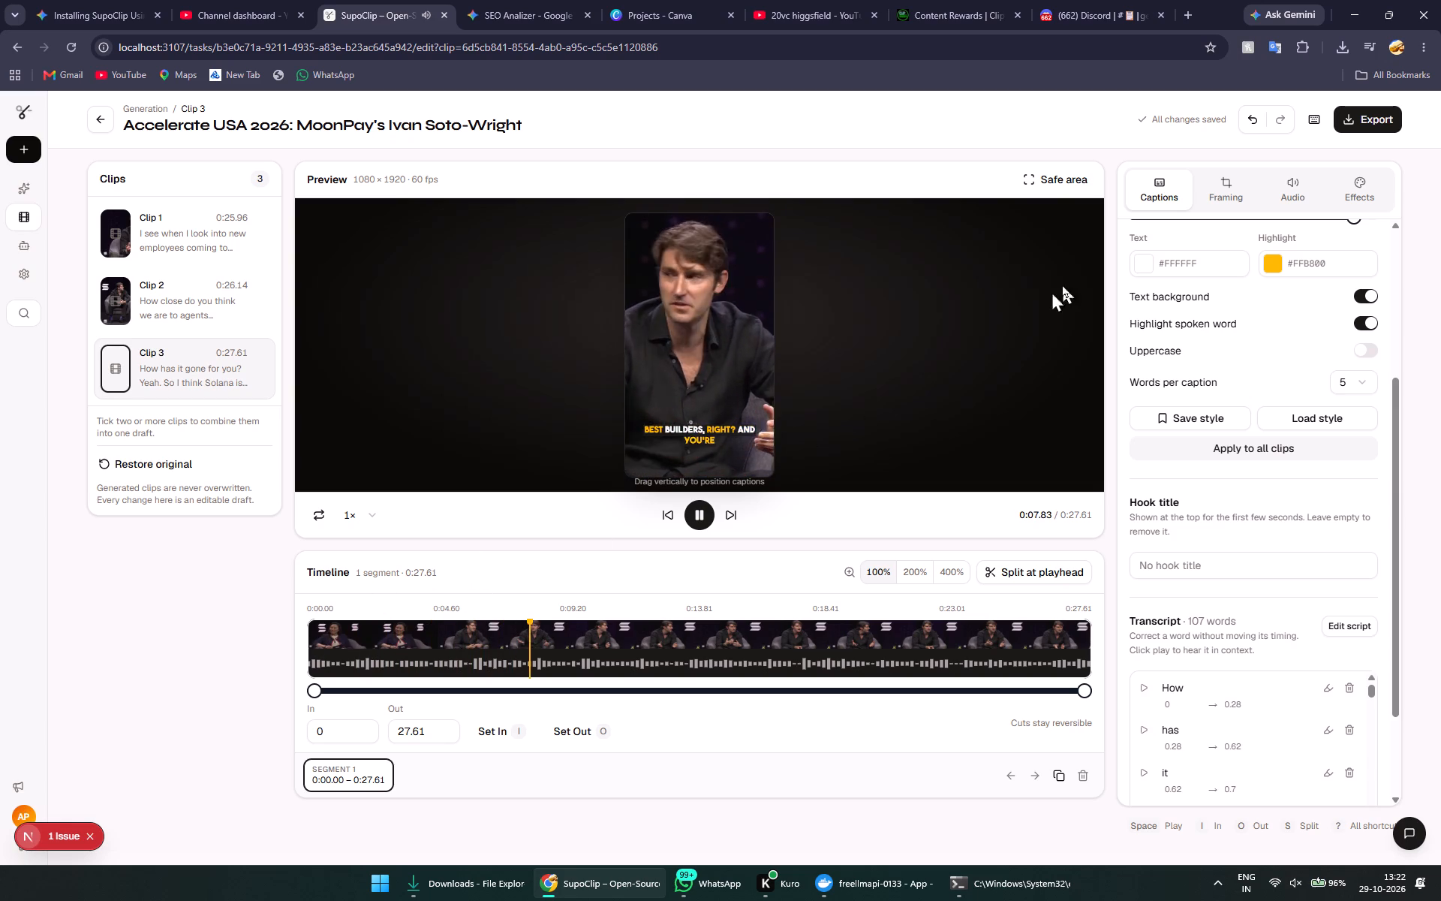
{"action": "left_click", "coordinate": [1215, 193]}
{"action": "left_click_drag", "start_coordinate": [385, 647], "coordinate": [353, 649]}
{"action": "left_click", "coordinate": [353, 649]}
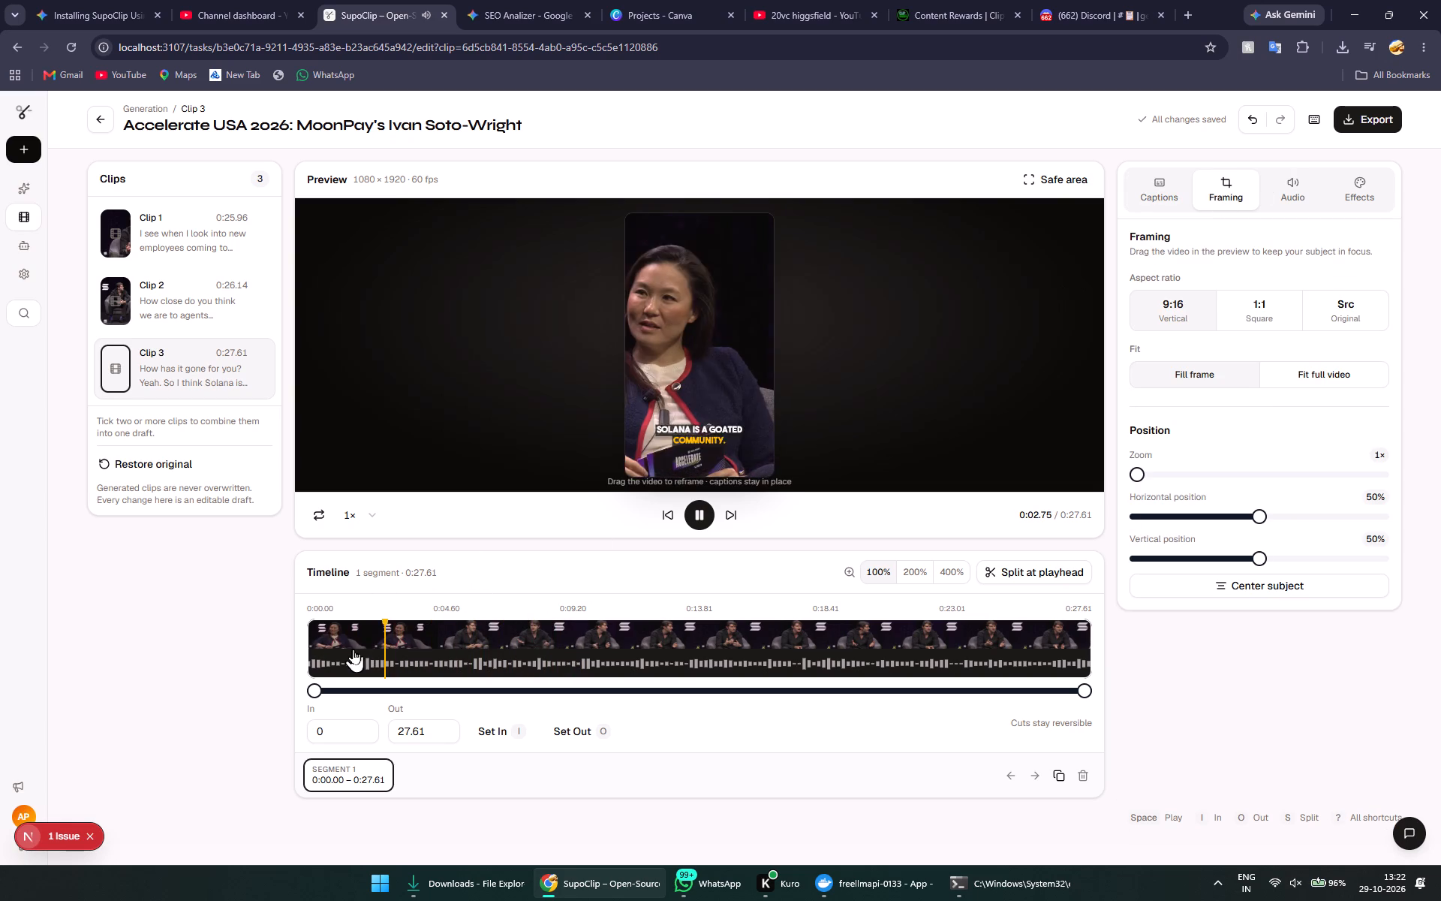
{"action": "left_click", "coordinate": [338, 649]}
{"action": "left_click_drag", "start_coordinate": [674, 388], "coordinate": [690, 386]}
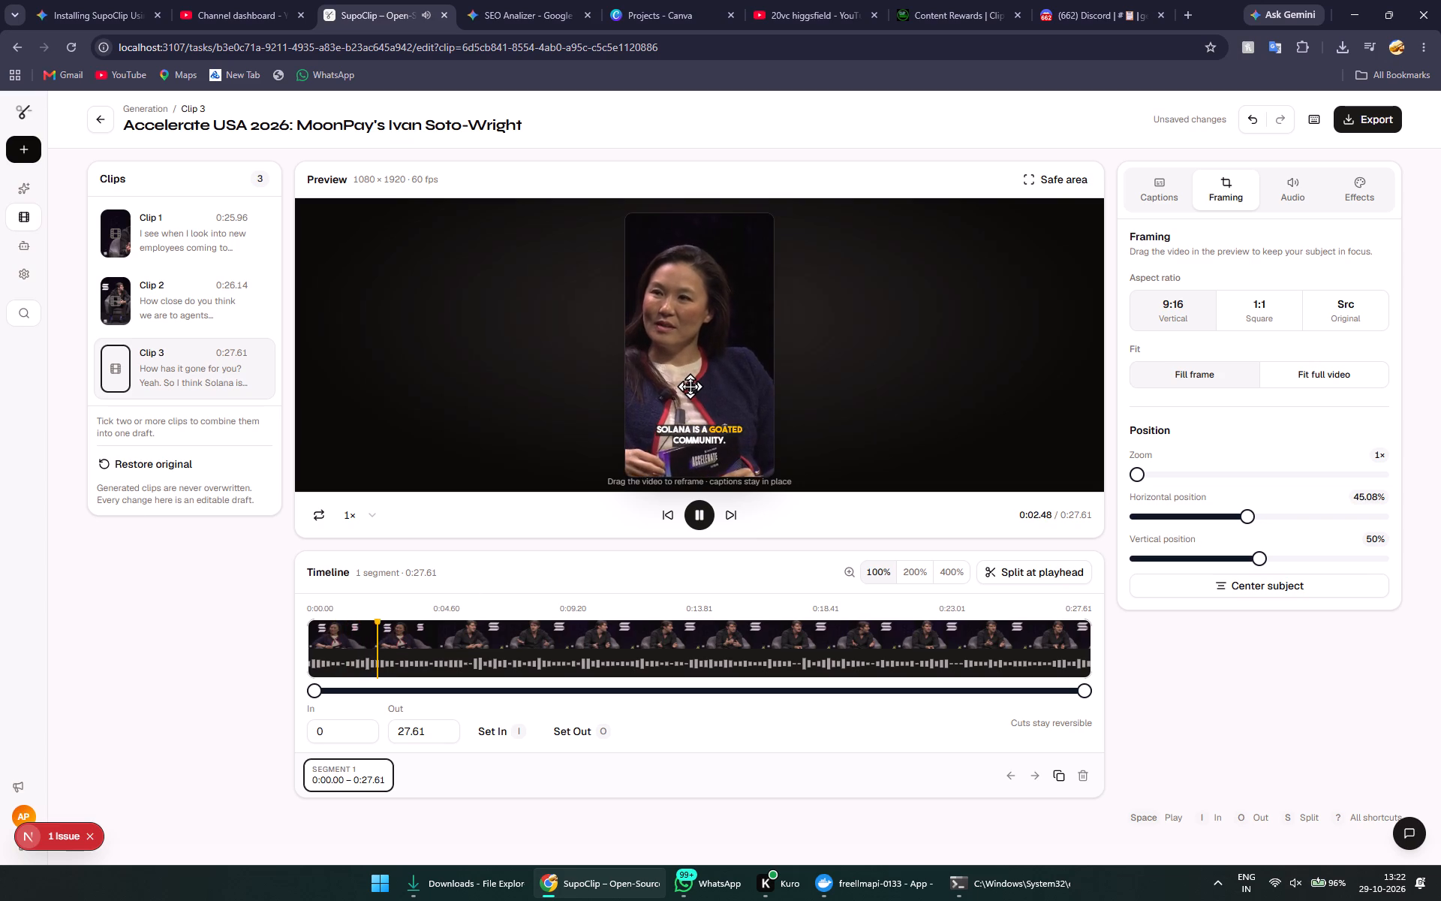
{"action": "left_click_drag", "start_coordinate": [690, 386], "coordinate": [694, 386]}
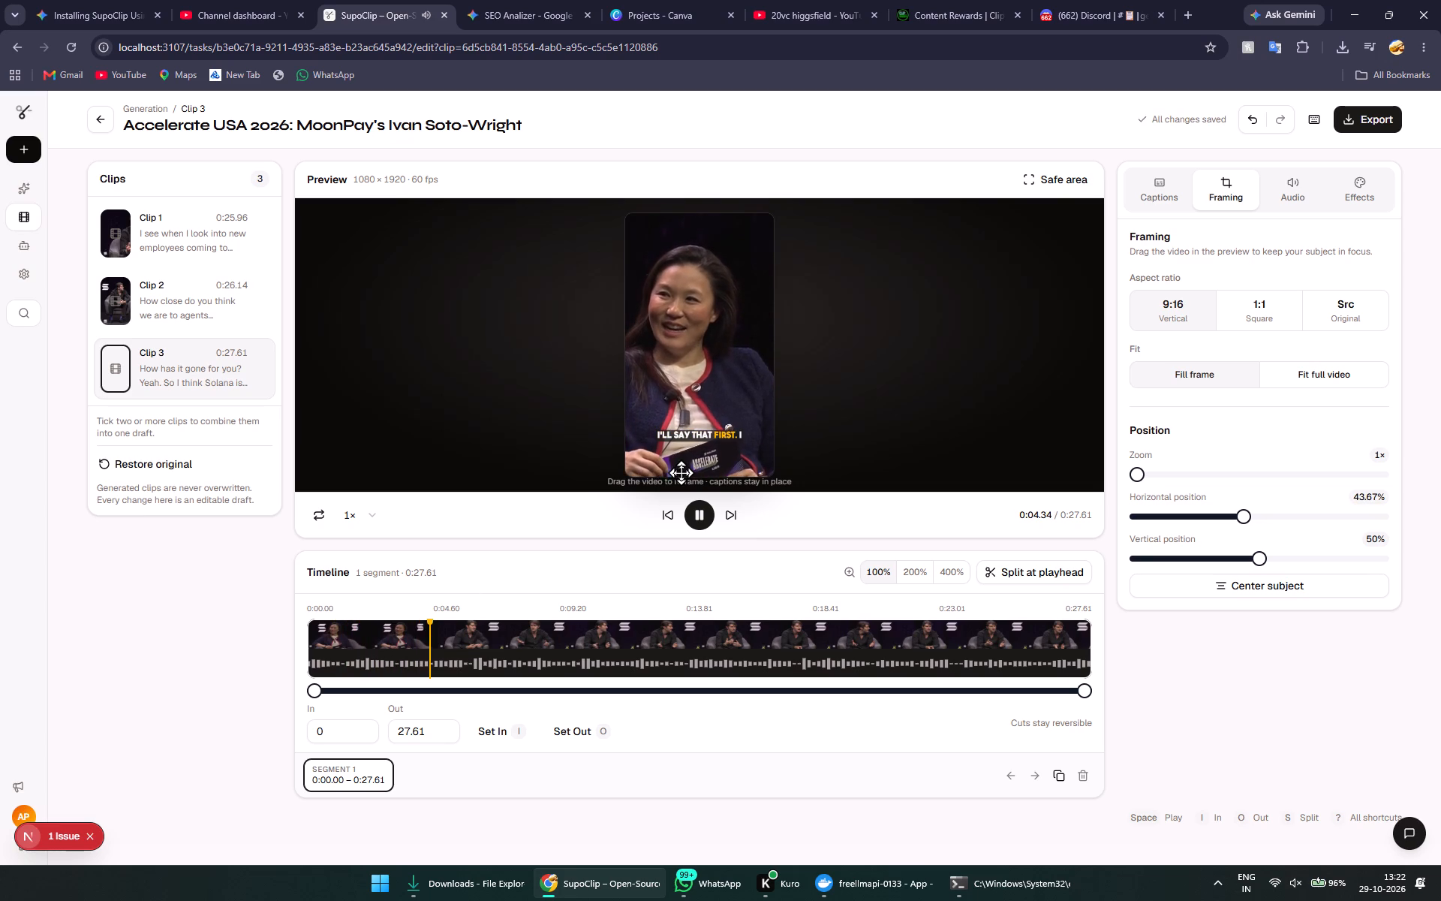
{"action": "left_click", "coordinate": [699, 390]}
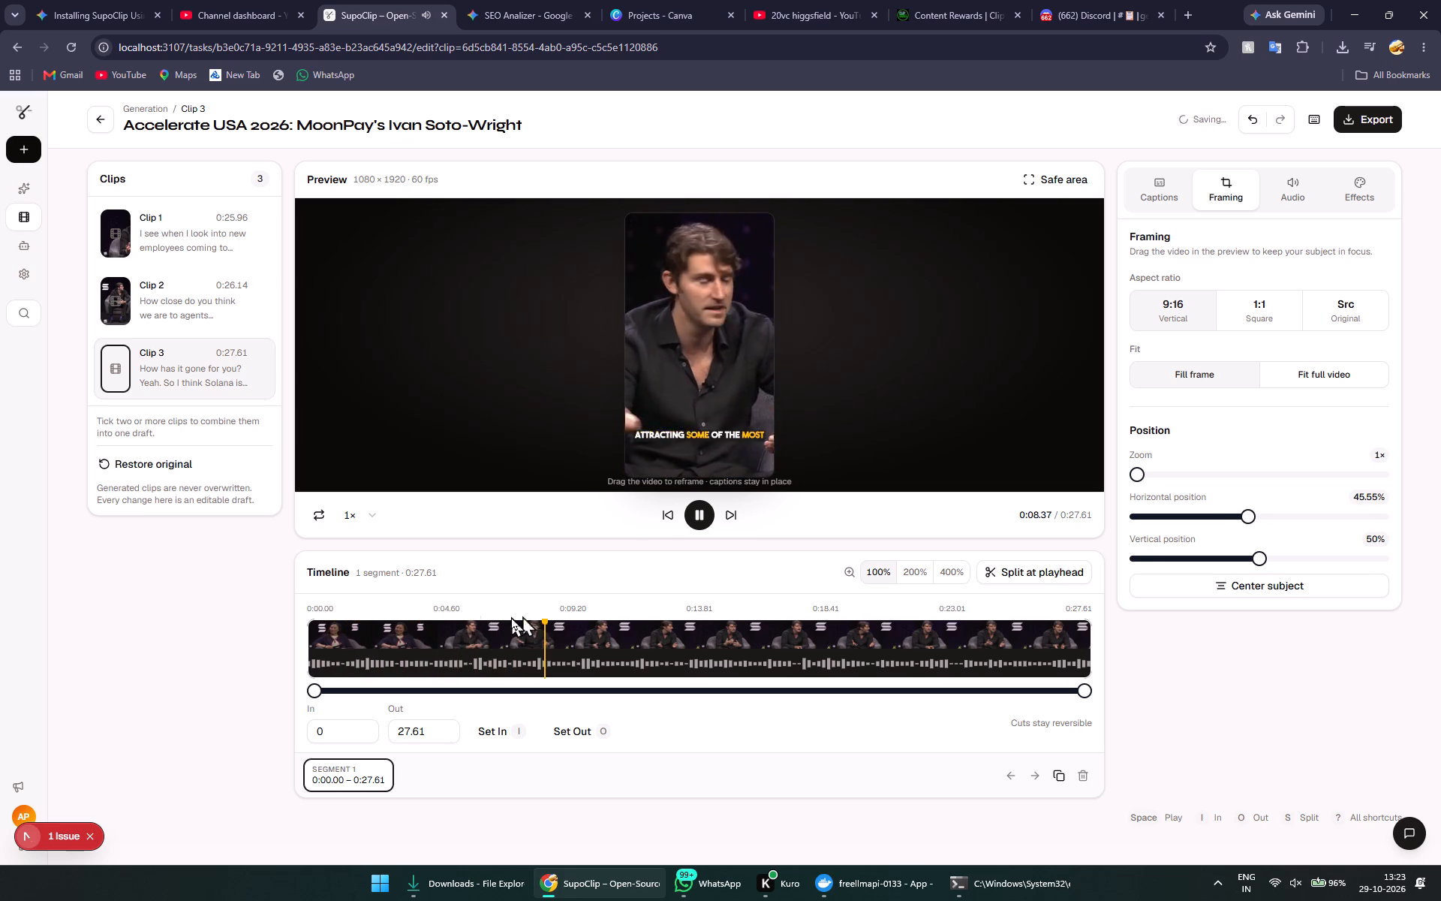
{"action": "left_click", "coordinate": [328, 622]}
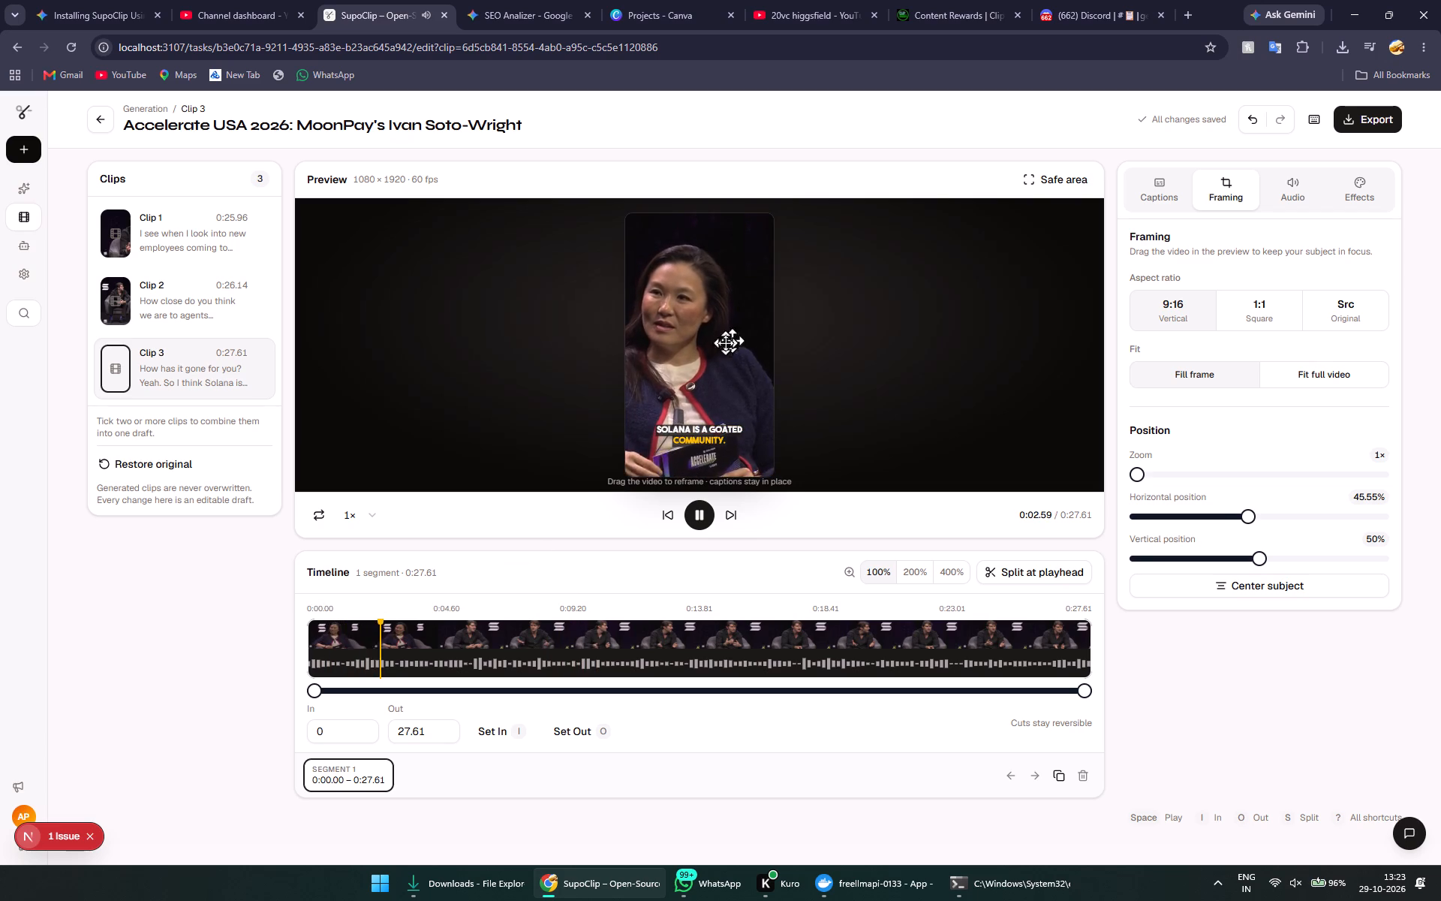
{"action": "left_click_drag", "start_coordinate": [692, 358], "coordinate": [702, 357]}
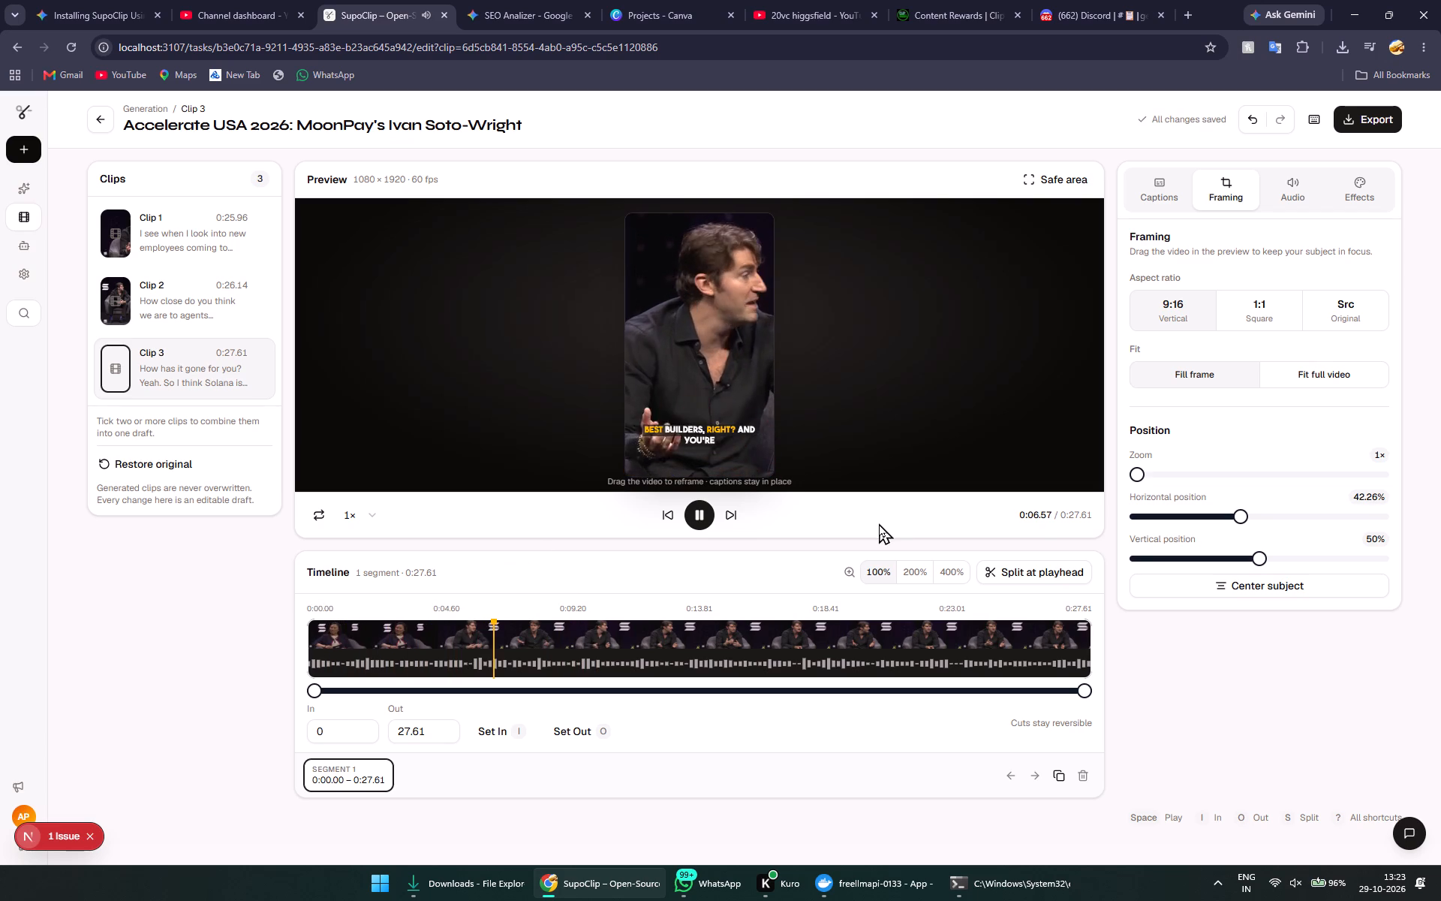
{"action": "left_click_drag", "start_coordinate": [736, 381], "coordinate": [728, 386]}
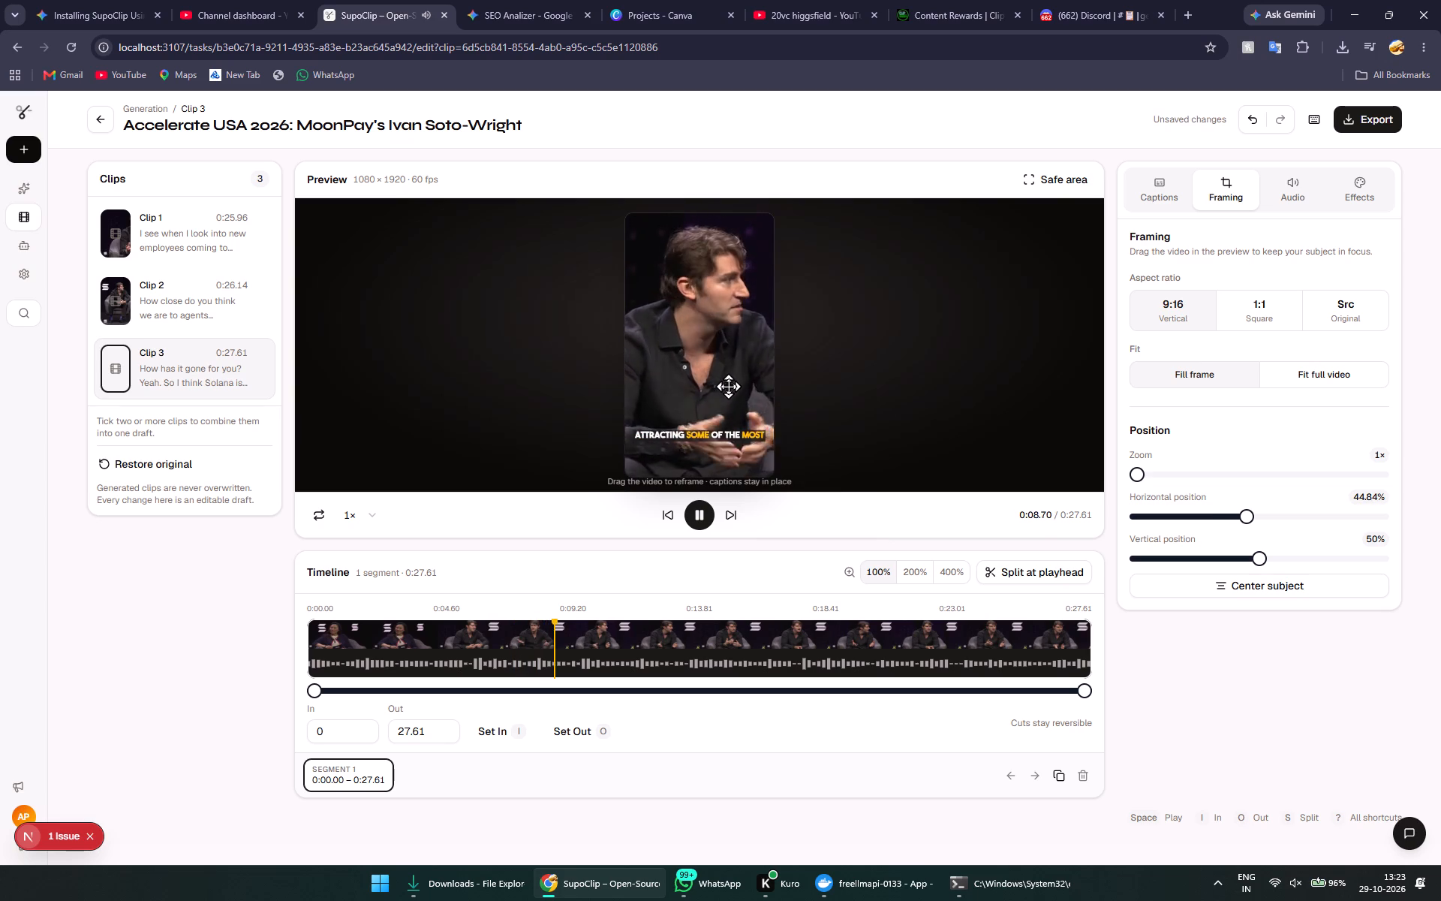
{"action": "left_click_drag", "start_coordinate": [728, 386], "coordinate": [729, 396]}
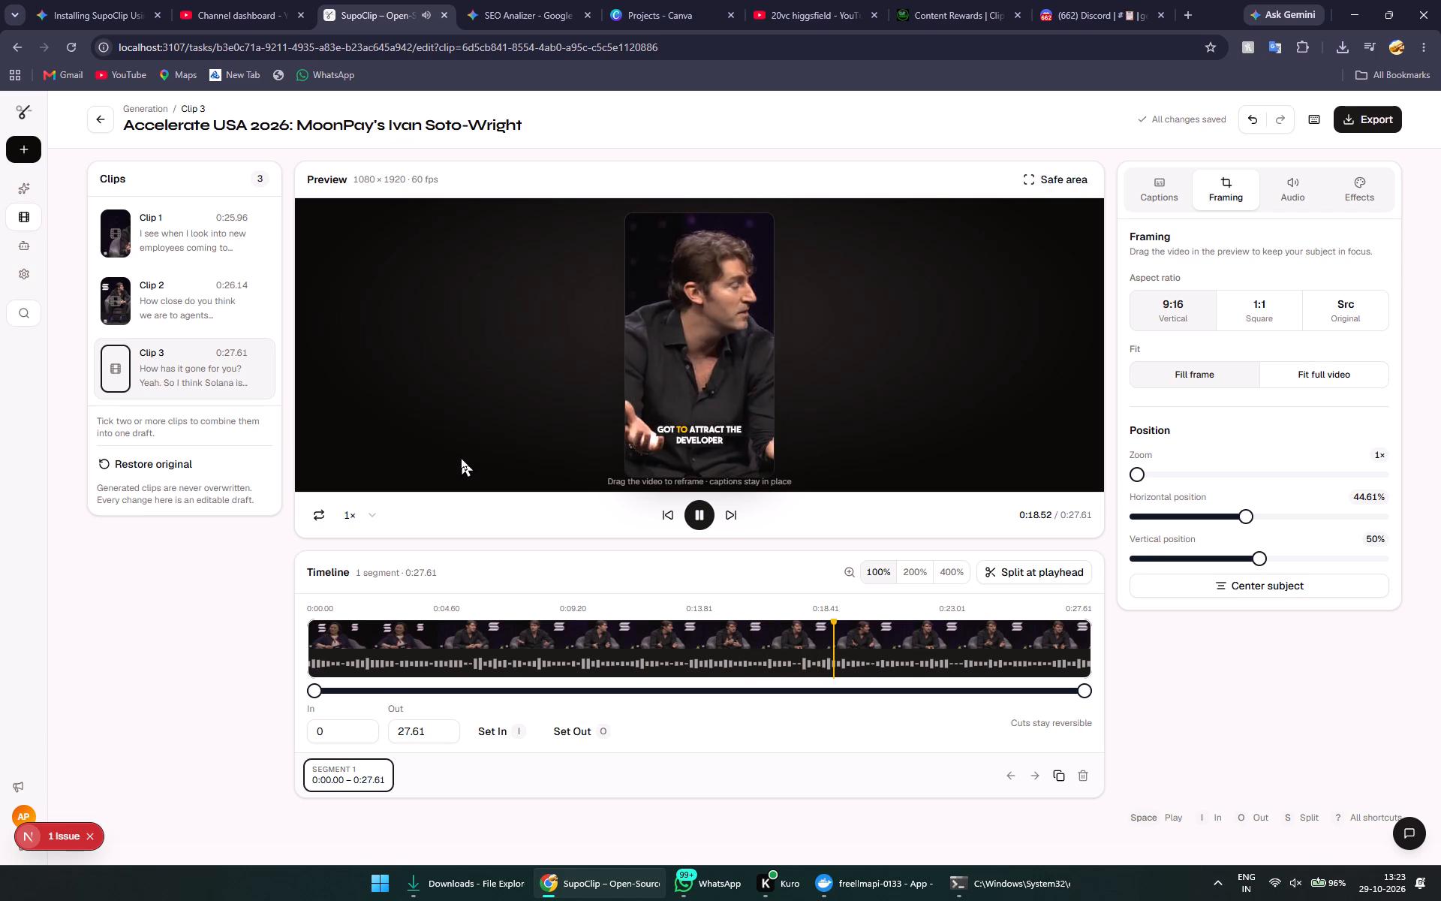
Check the speakers' framing at several points throughout Clip 3, from the opening shot to the later part.
{"action": "left_click_drag", "start_coordinate": [349, 634], "coordinate": [335, 636]}
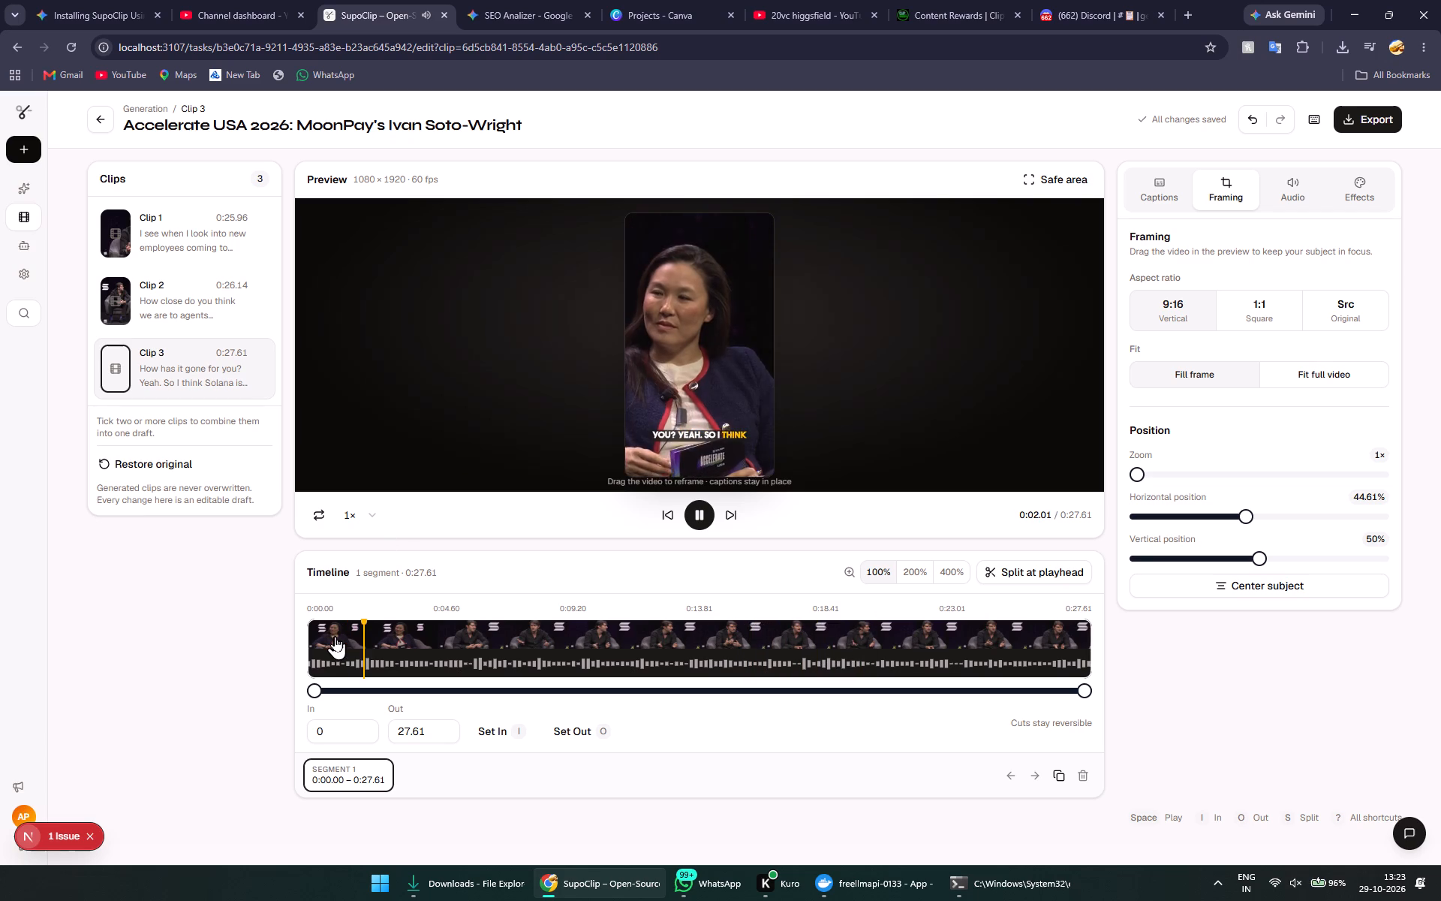
{"action": "left_click", "coordinate": [335, 636]}
{"action": "left_click", "coordinate": [375, 640]}
{"action": "left_click", "coordinate": [390, 640]}
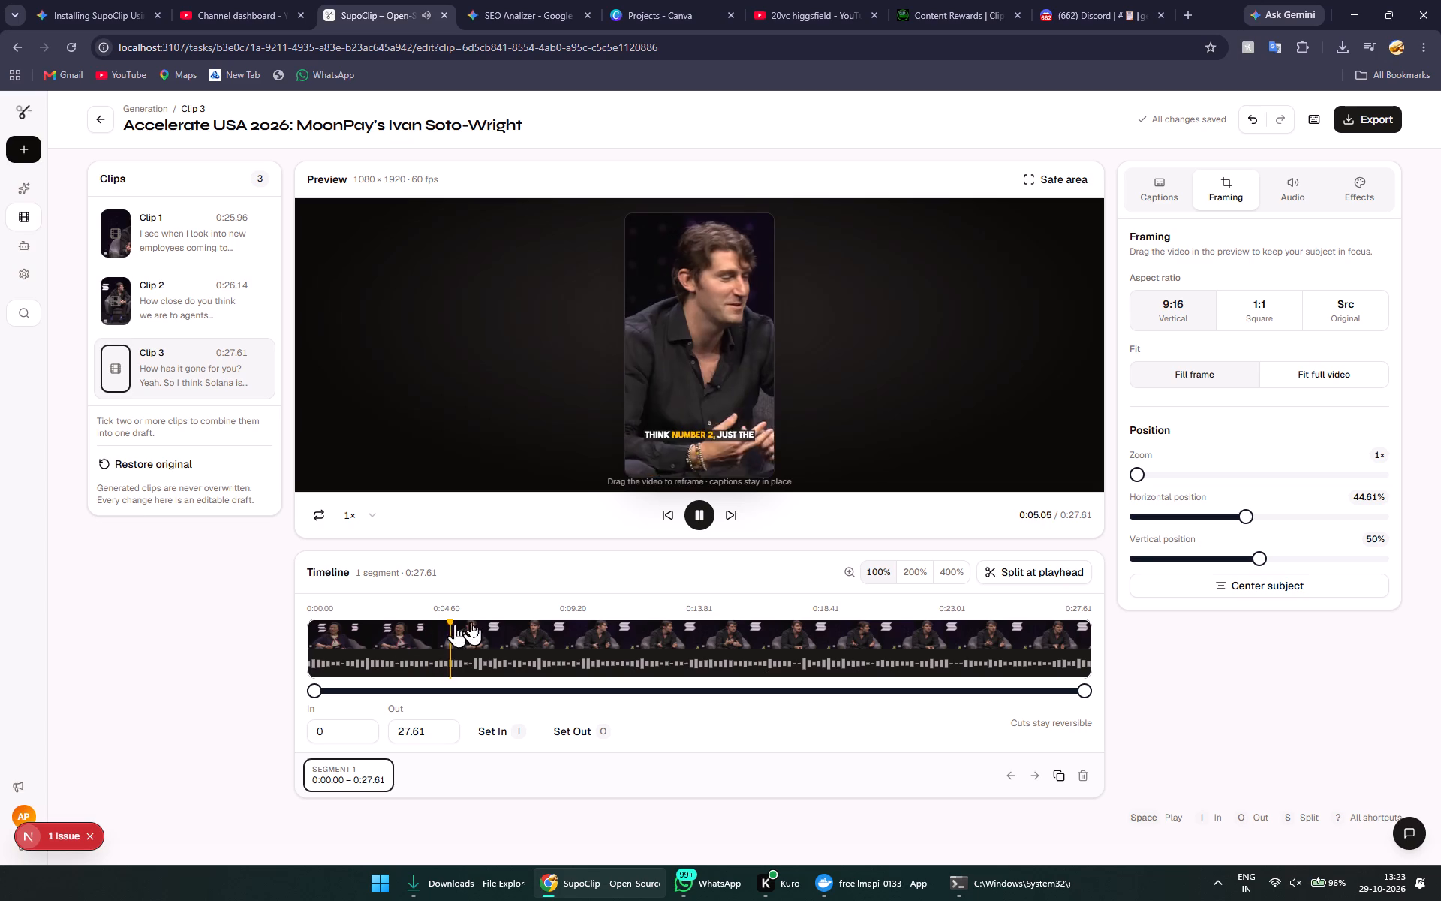
{"action": "left_click", "coordinate": [626, 648]}
{"action": "left_click", "coordinate": [764, 646]}
{"action": "left_click", "coordinate": [840, 641]}
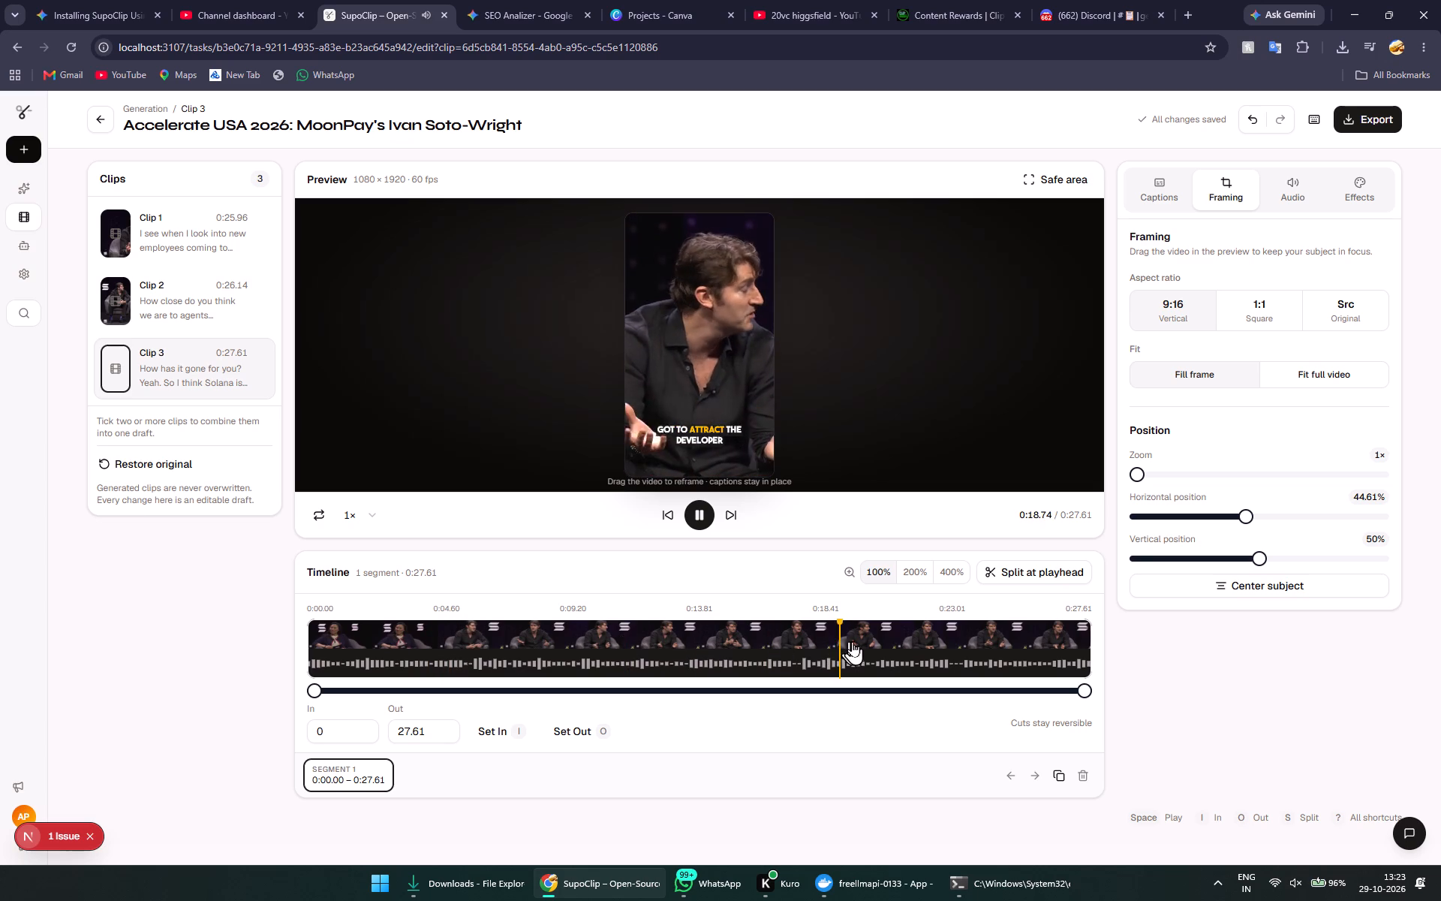
{"action": "left_click", "coordinate": [931, 643]}
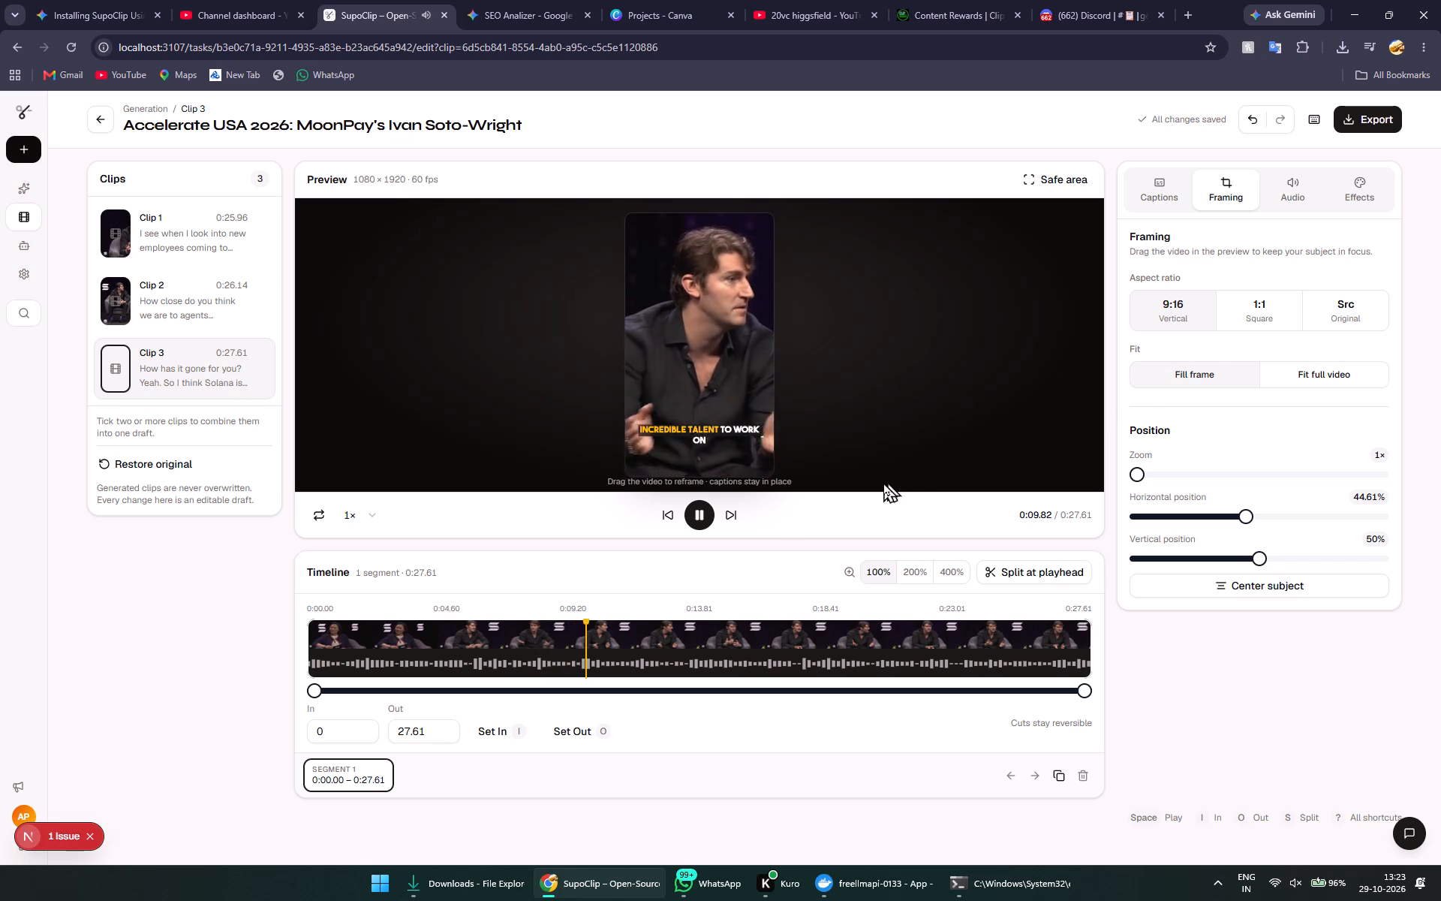
Fine-tune Clip 3's framing on both speakers' shots to a horizontal position of about 46.01%.
{"action": "left_click", "coordinate": [716, 393]}
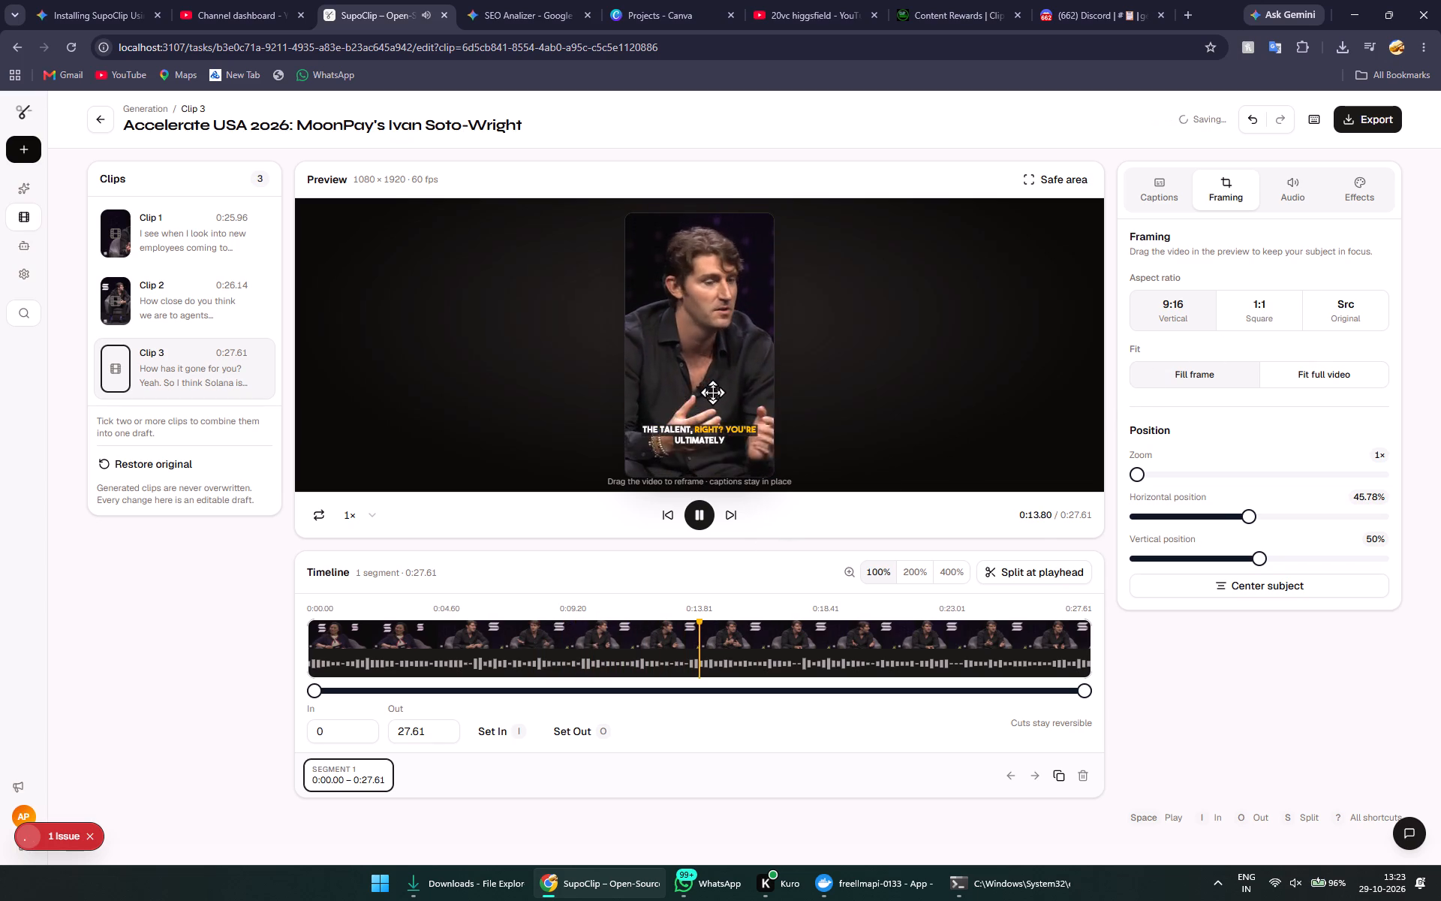
{"action": "left_click", "coordinate": [322, 631]}
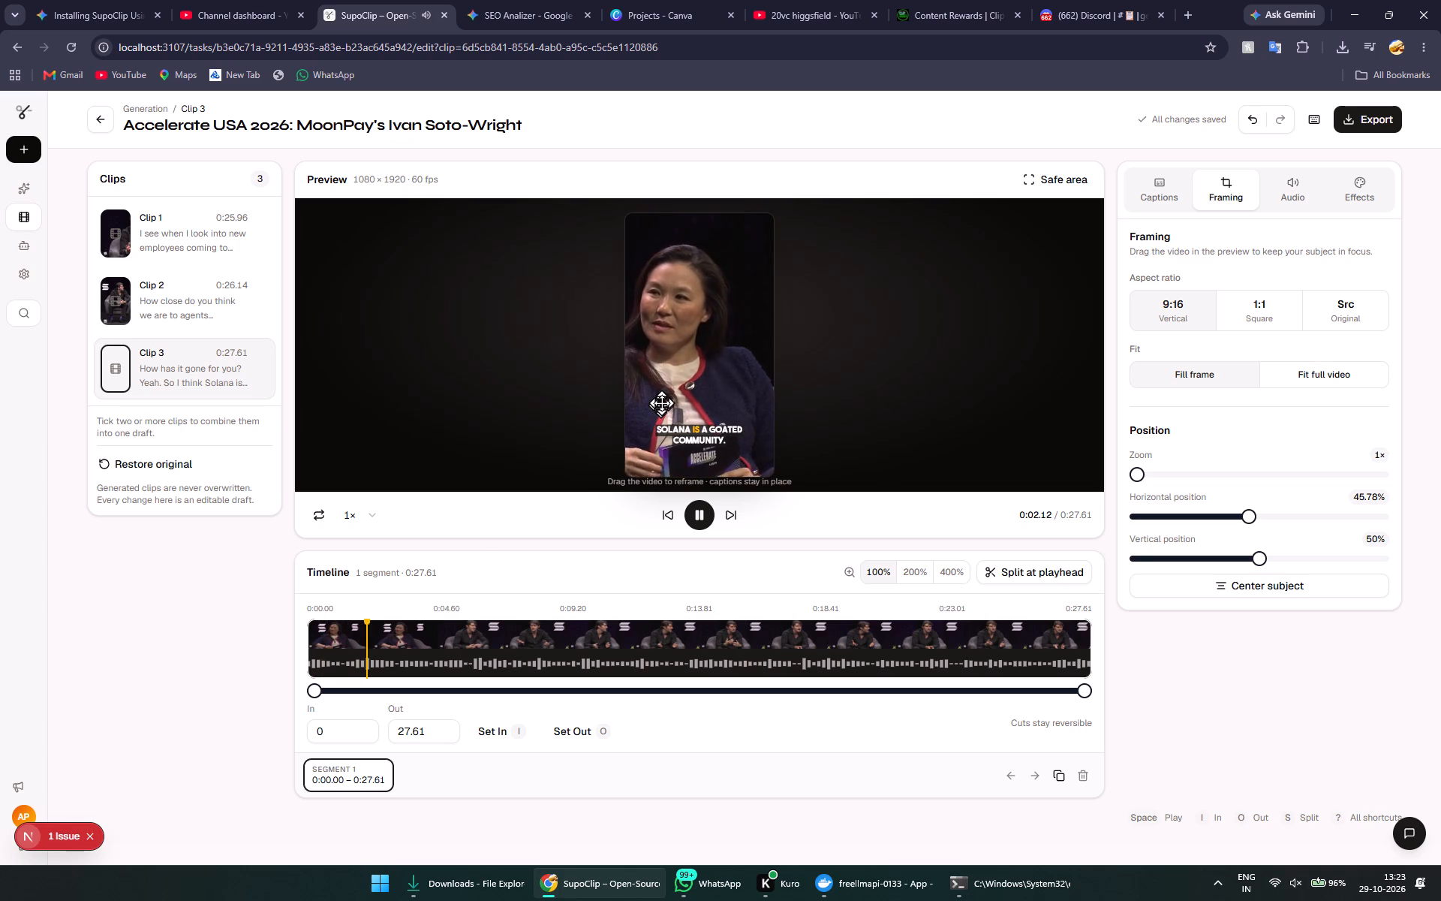
{"action": "left_click", "coordinate": [662, 398]}
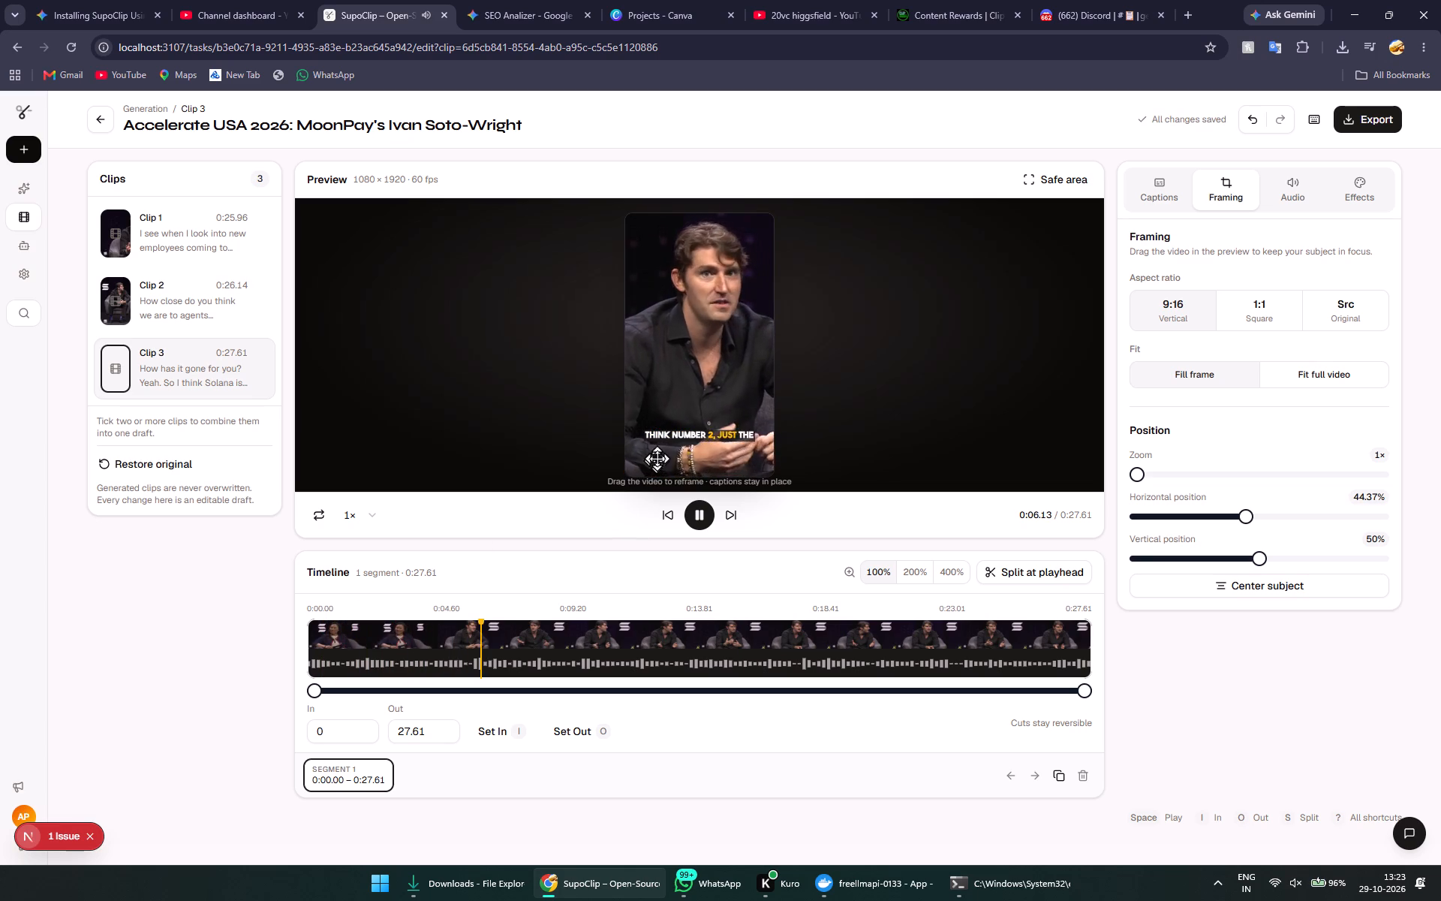
{"action": "left_click", "coordinate": [696, 378]}
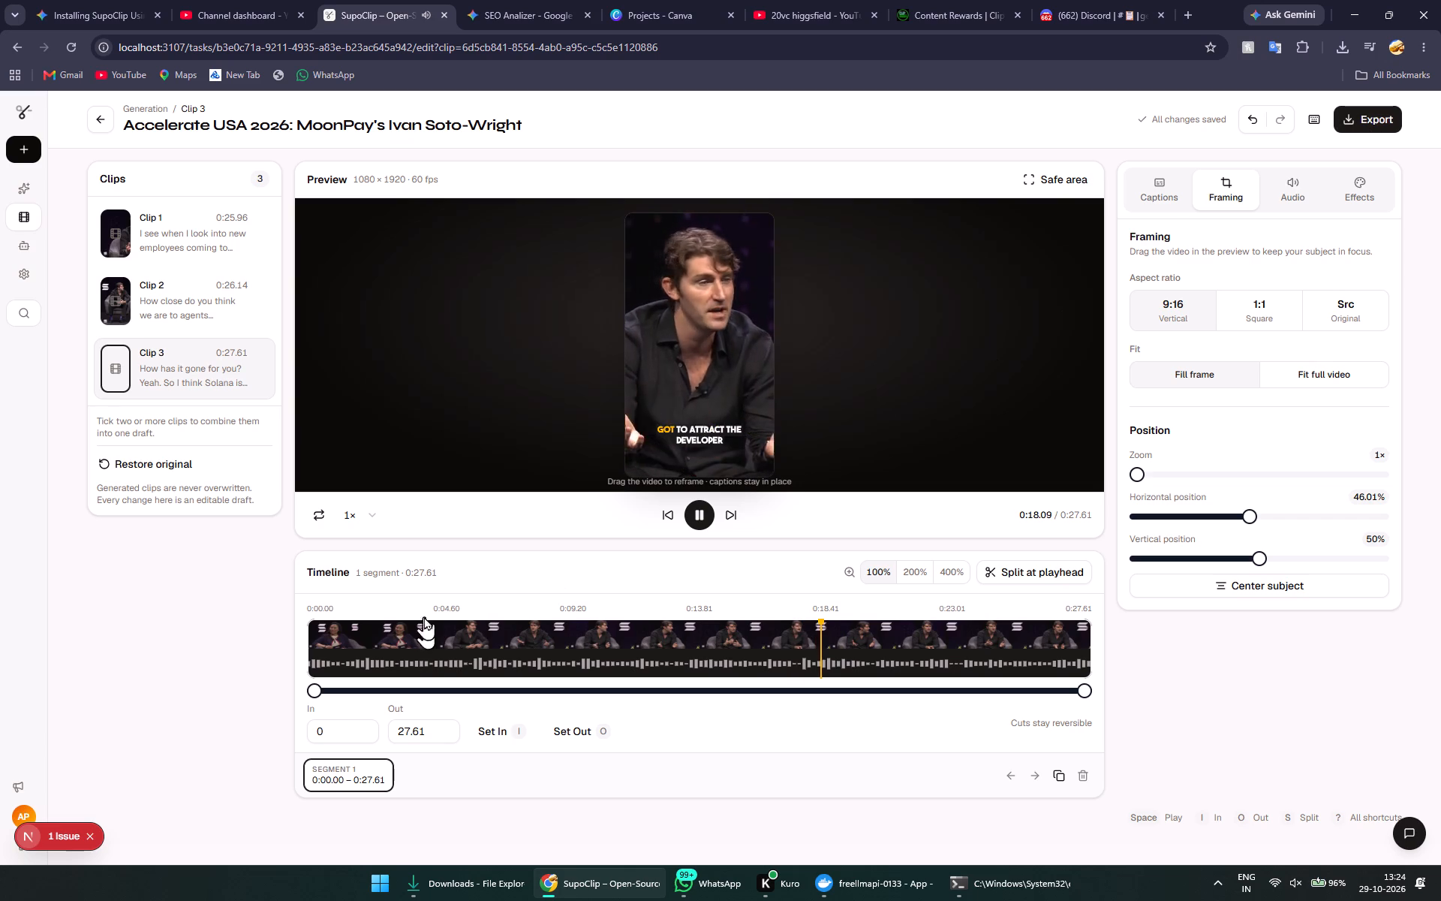
Rewind Clip 3 to its opening shot and pause playback to examine the framing there.
{"action": "left_click_drag", "start_coordinate": [432, 621], "coordinate": [343, 628]}
{"action": "left_click", "coordinate": [343, 628]}
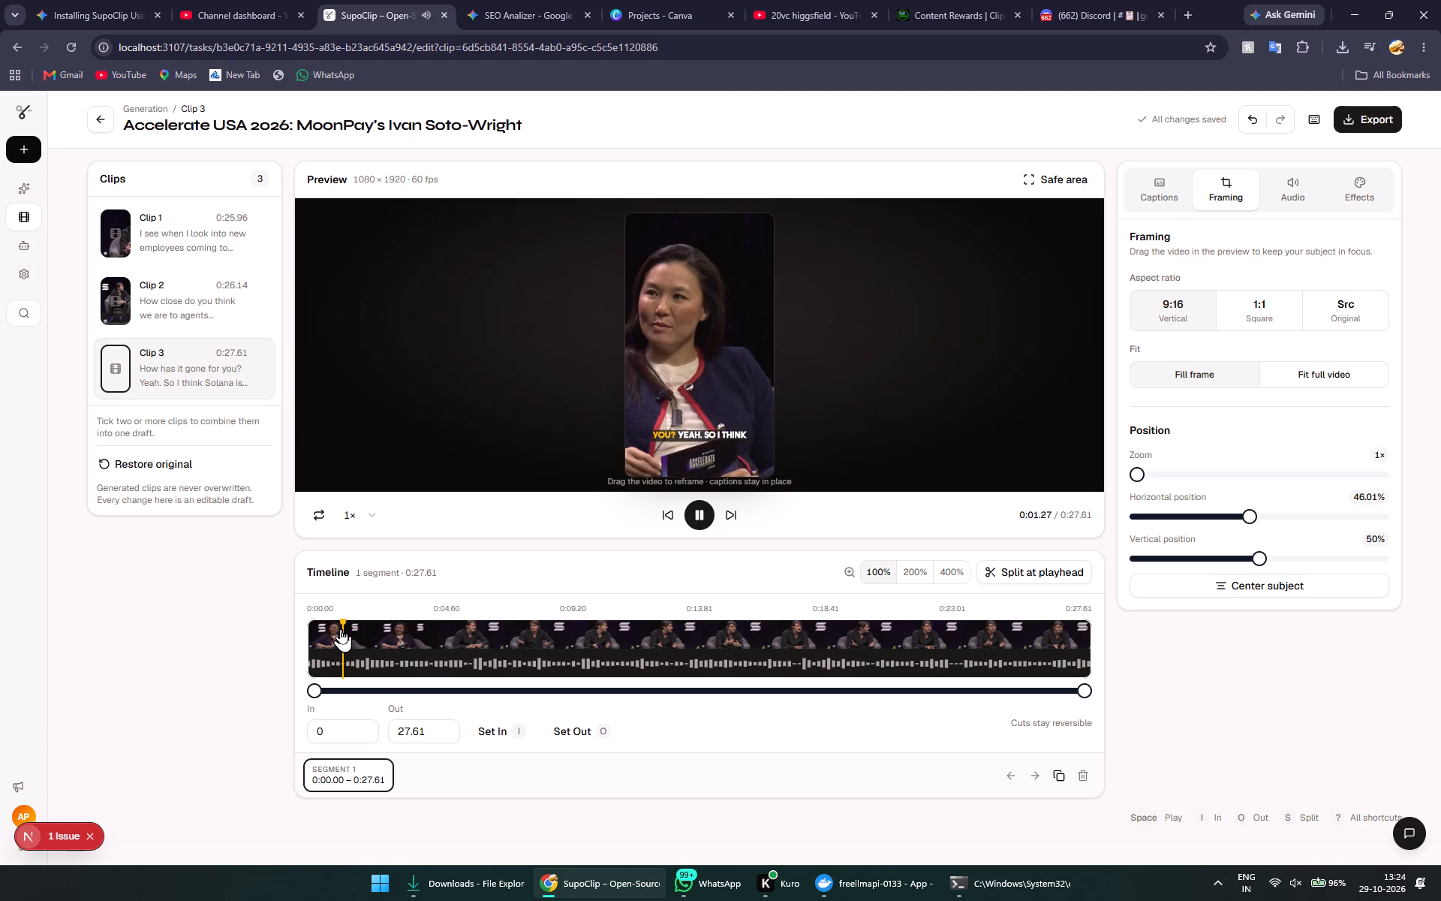
{"action": "left_click", "coordinate": [338, 630]}
{"action": "left_click_drag", "start_coordinate": [329, 630], "coordinate": [314, 631]}
{"action": "left_click", "coordinate": [314, 631]}
{"action": "left_click_drag", "start_coordinate": [314, 631], "coordinate": [304, 631]}
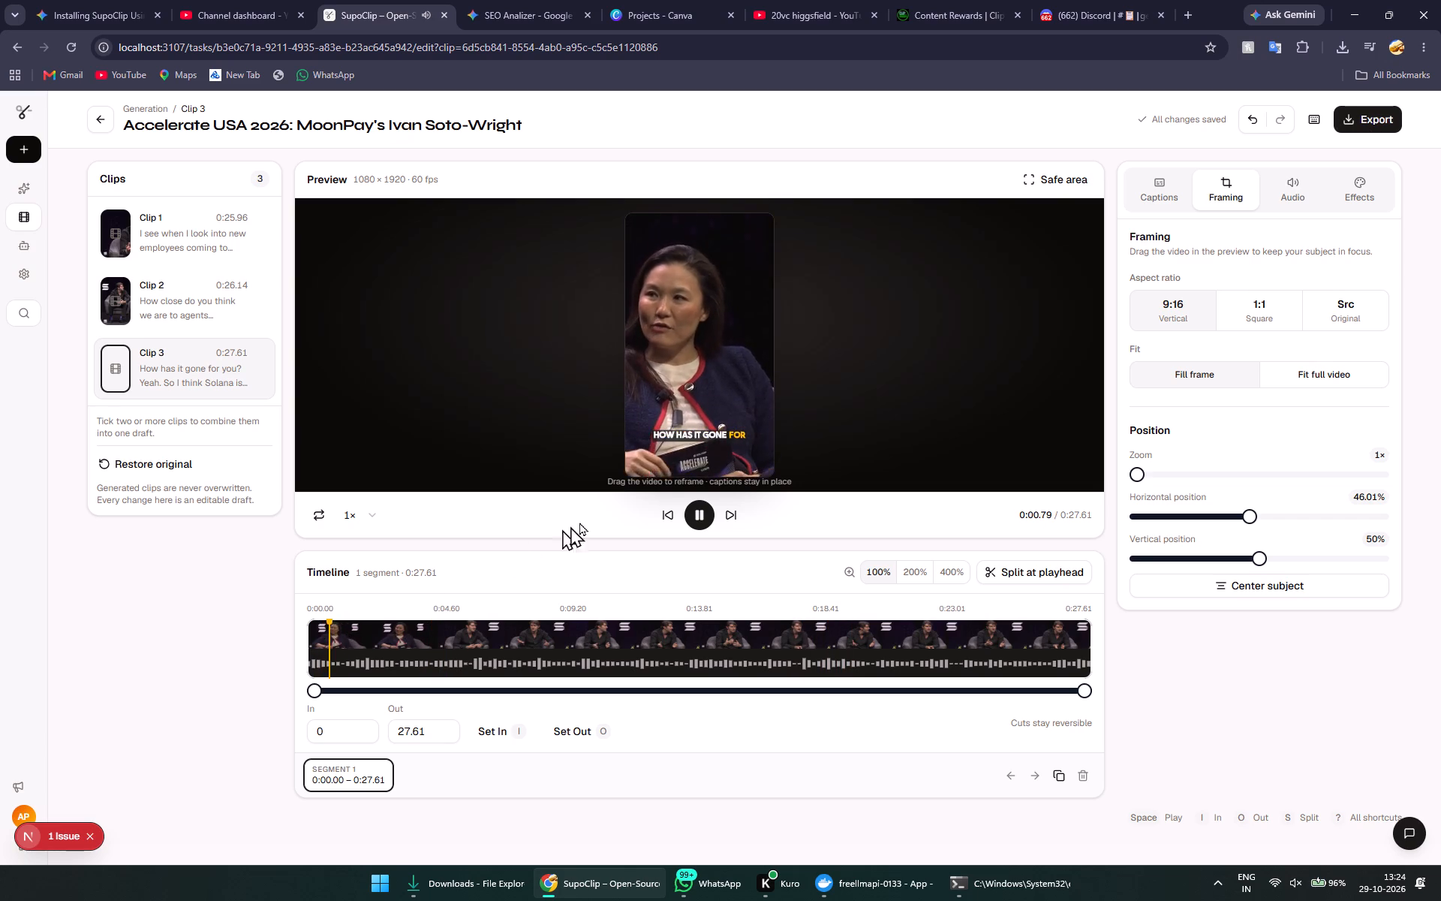
{"action": "left_click", "coordinate": [700, 514]}
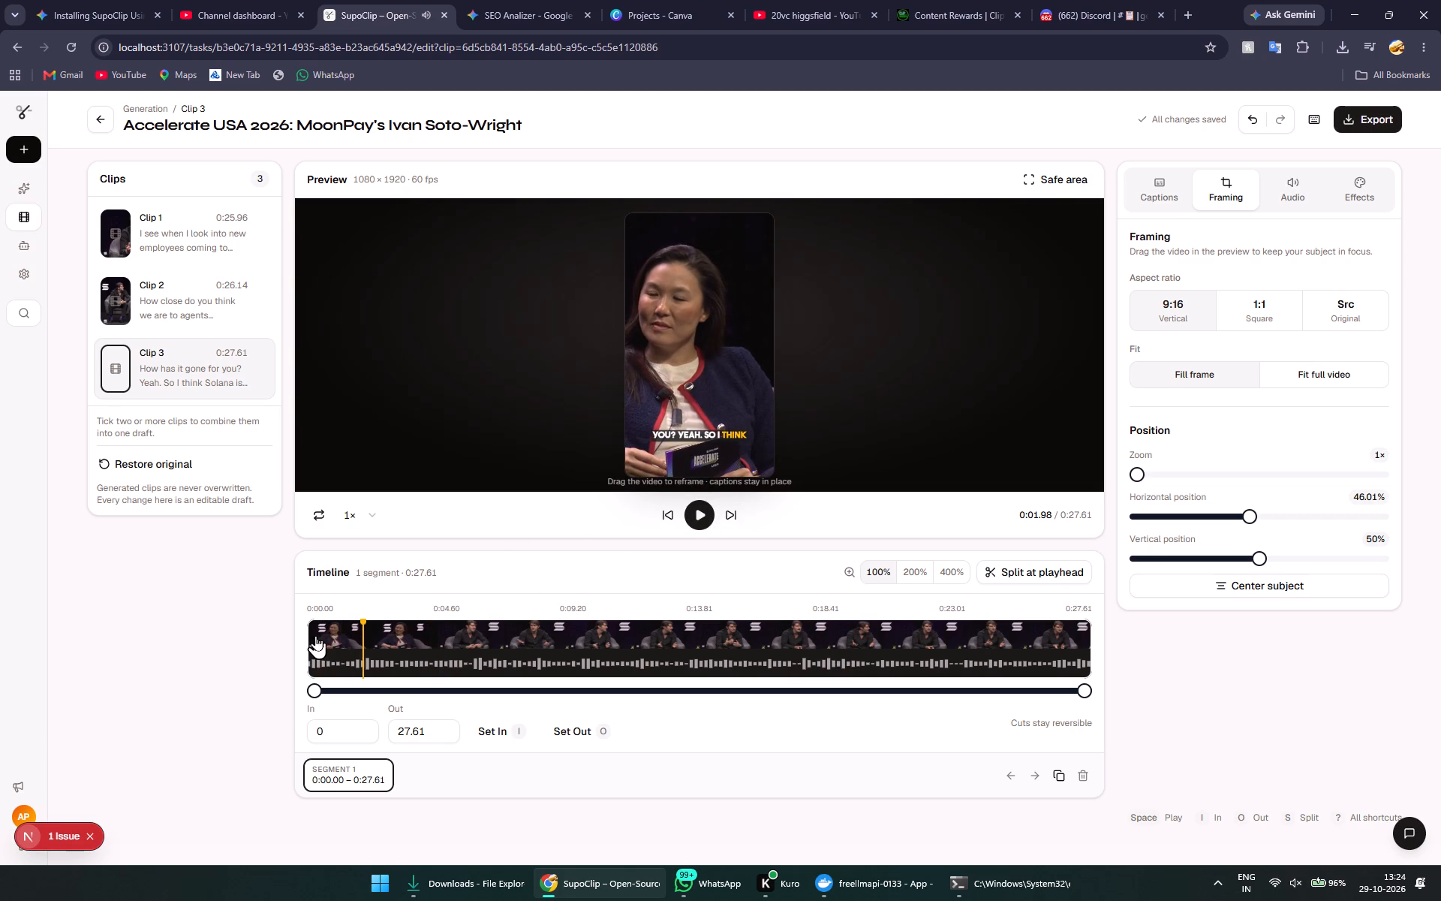
{"action": "left_click_drag", "start_coordinate": [319, 634], "coordinate": [299, 636]}
{"action": "left_click_drag", "start_coordinate": [319, 629], "coordinate": [302, 631]}
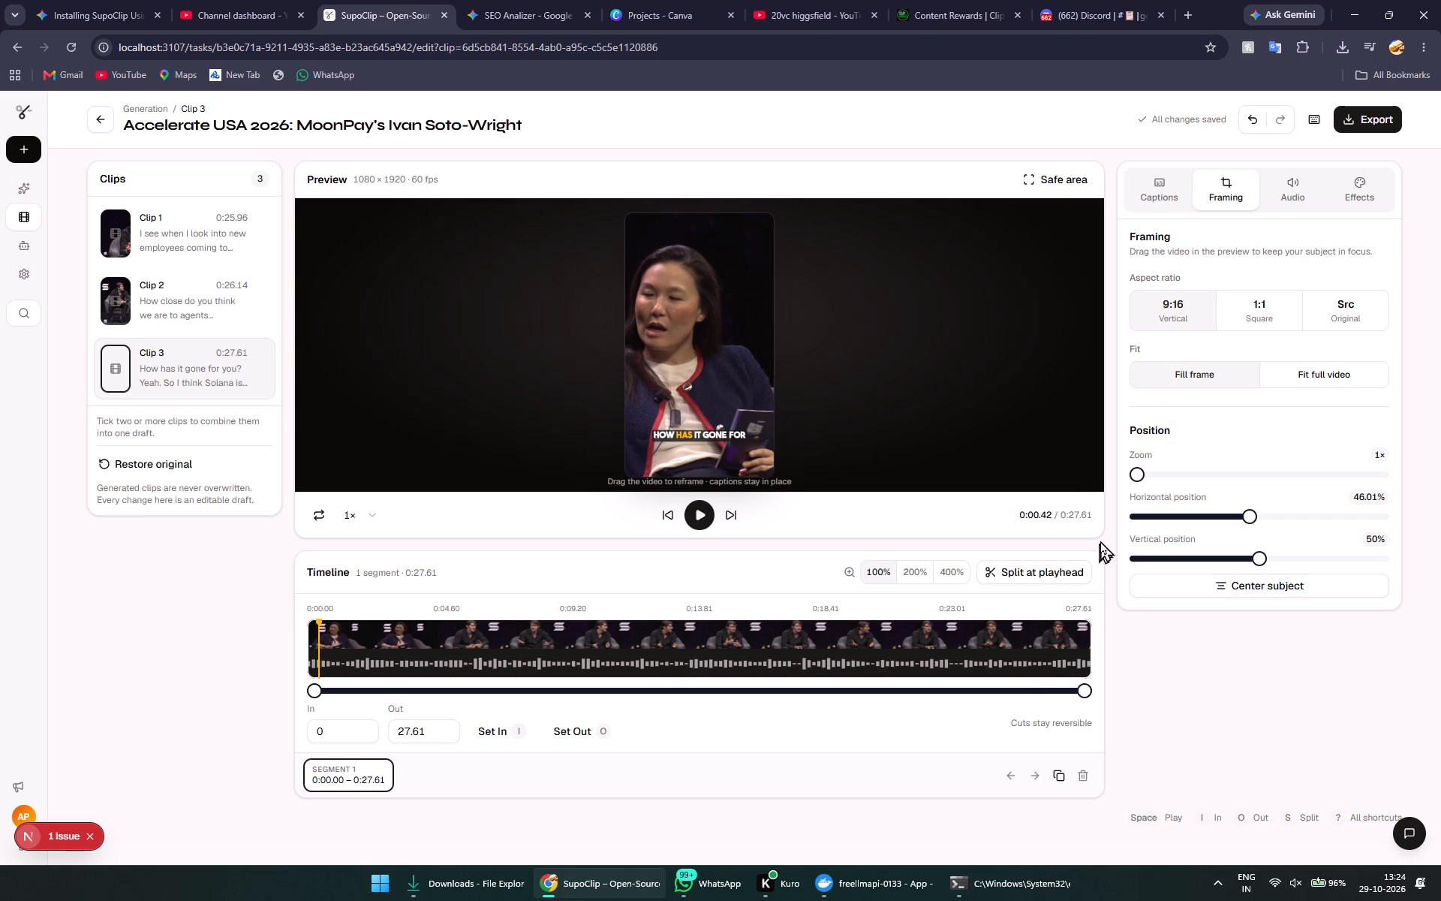
Export Clip 3 for Reels, rendered on this device, and close the export dialog.
{"action": "left_click", "coordinate": [1376, 122]}
{"action": "left_click", "coordinate": [711, 399]}
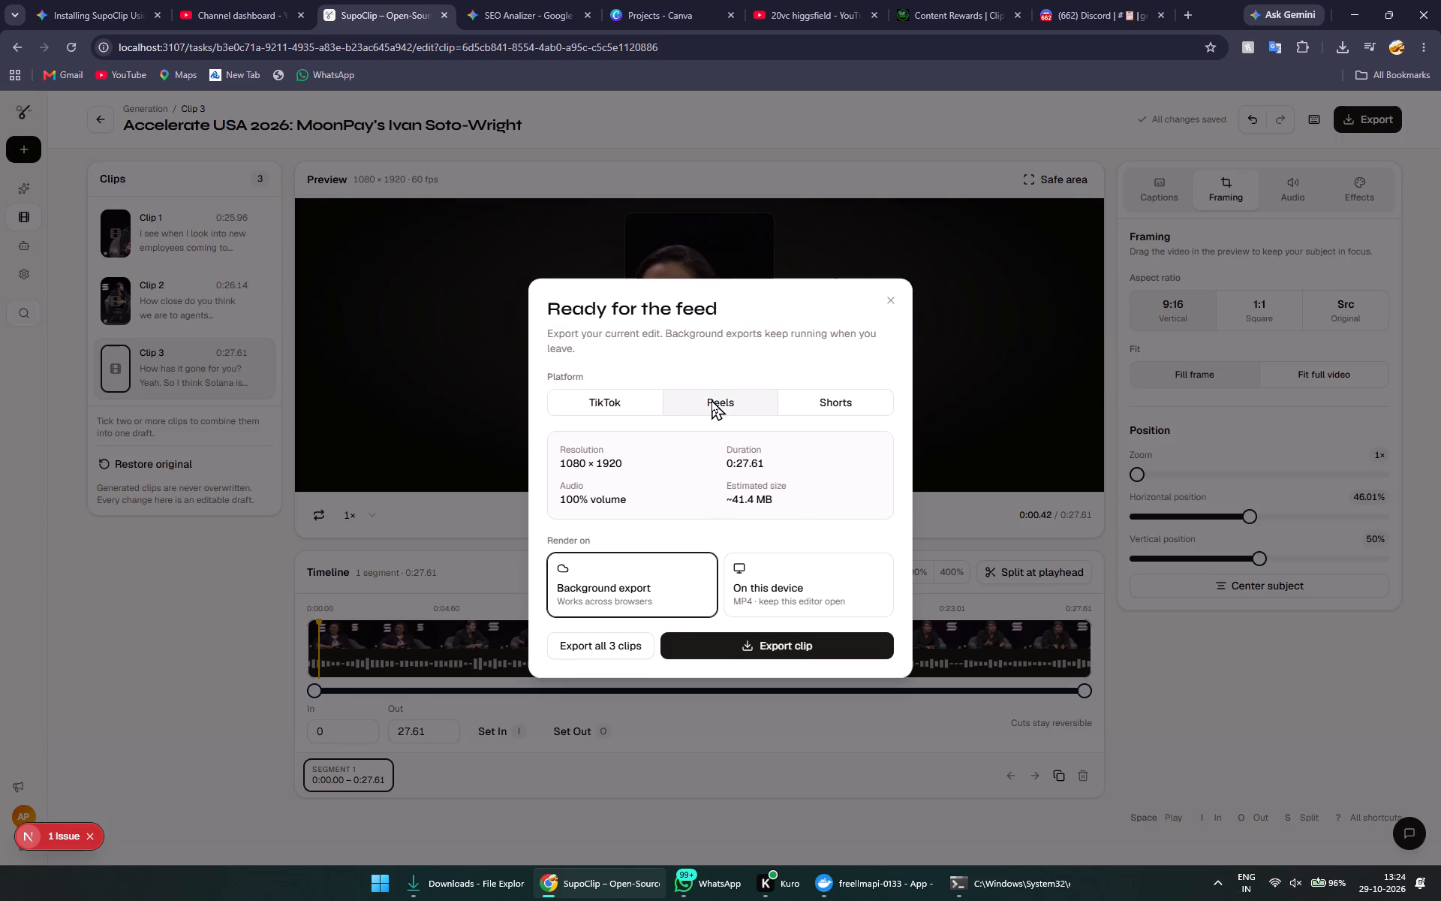
{"action": "left_click", "coordinate": [766, 570]}
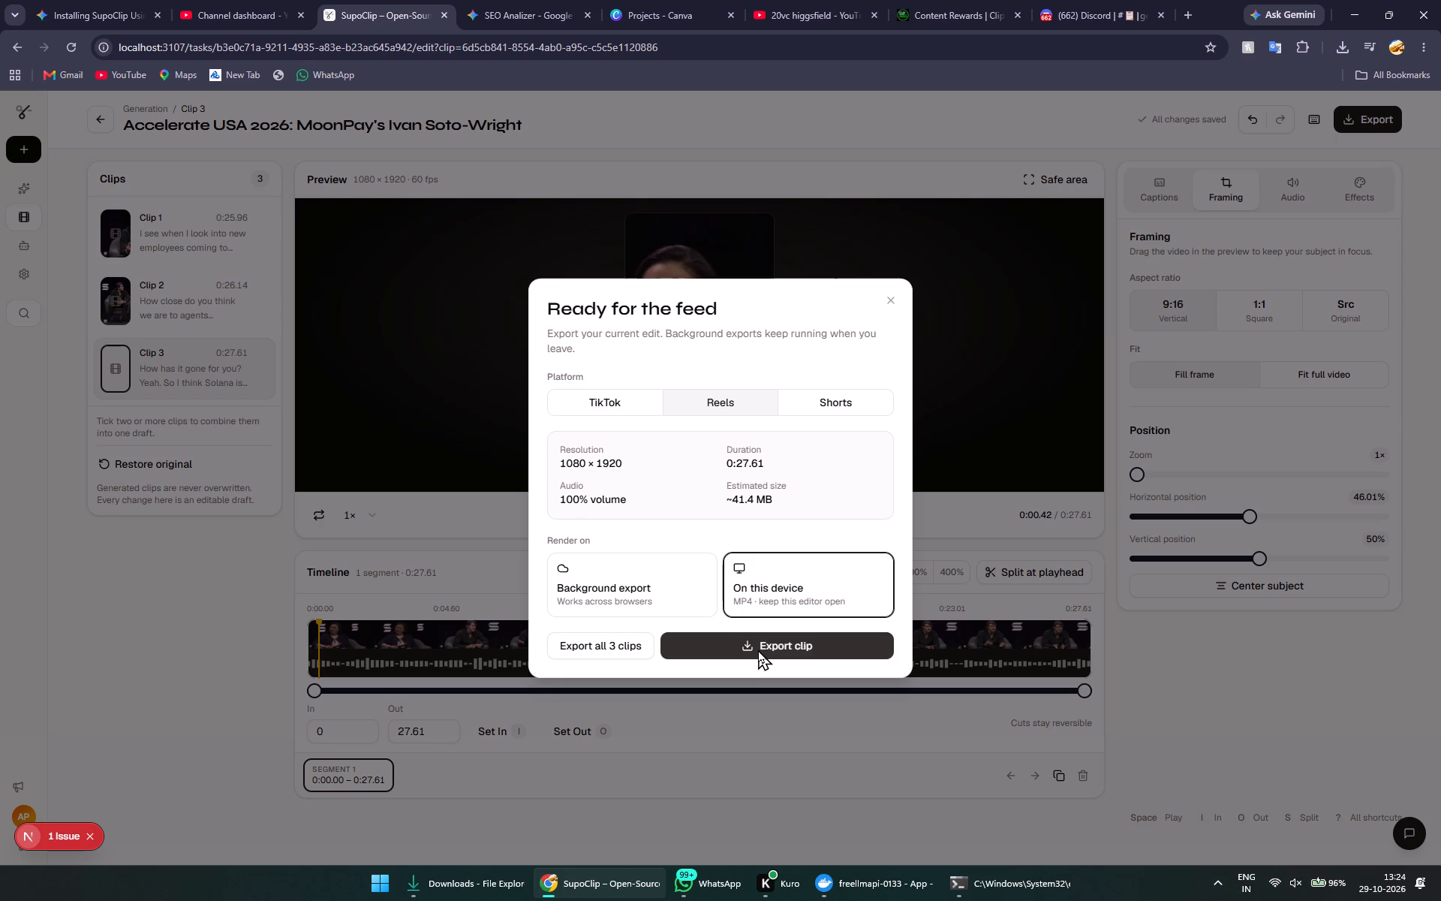
{"action": "left_click", "coordinate": [759, 649]}
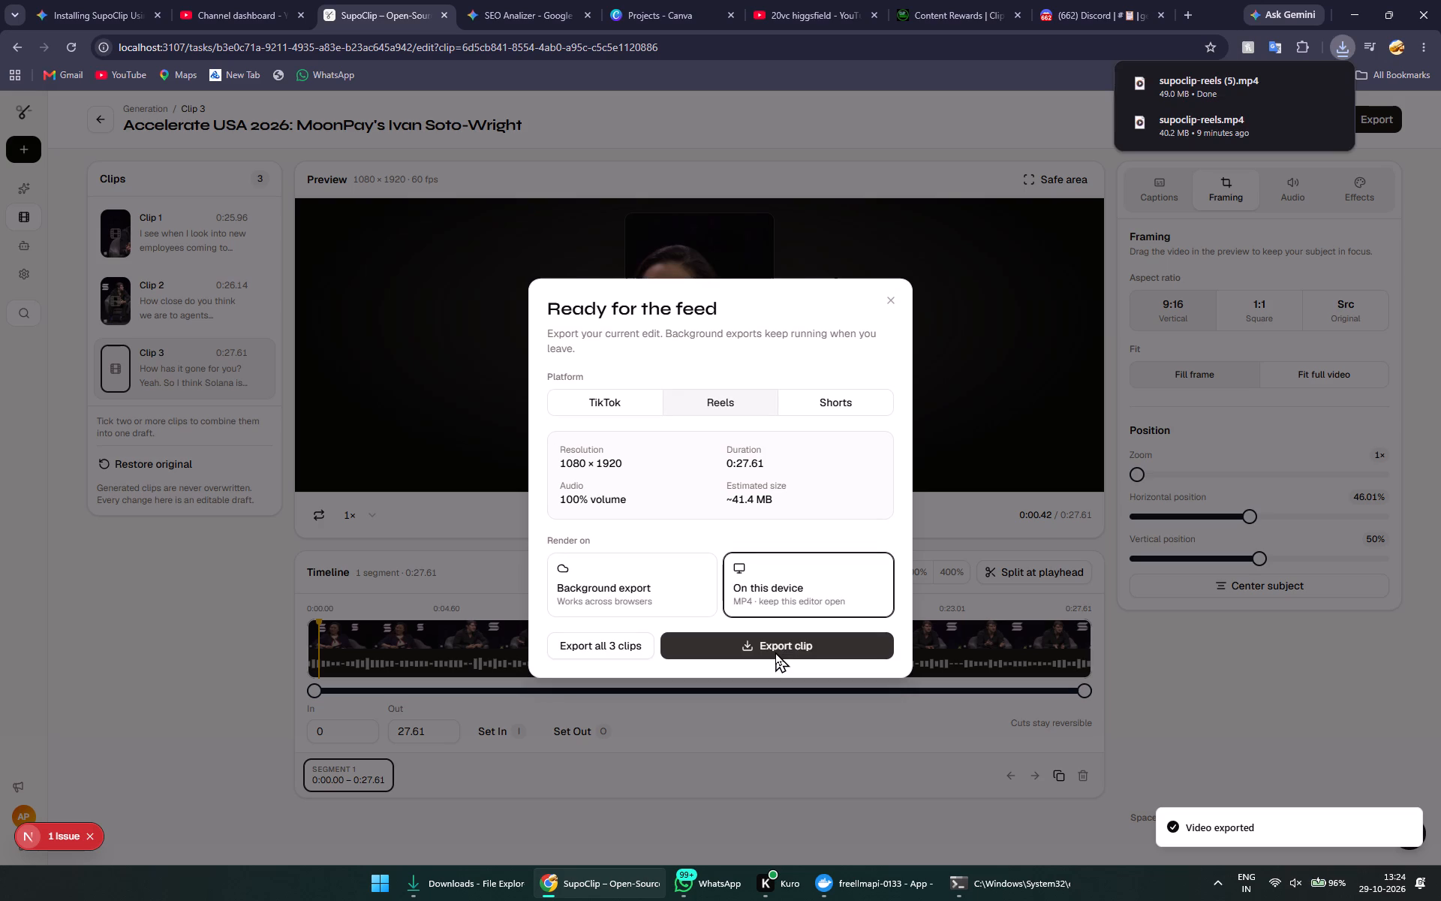
{"action": "left_click", "coordinate": [883, 302]}
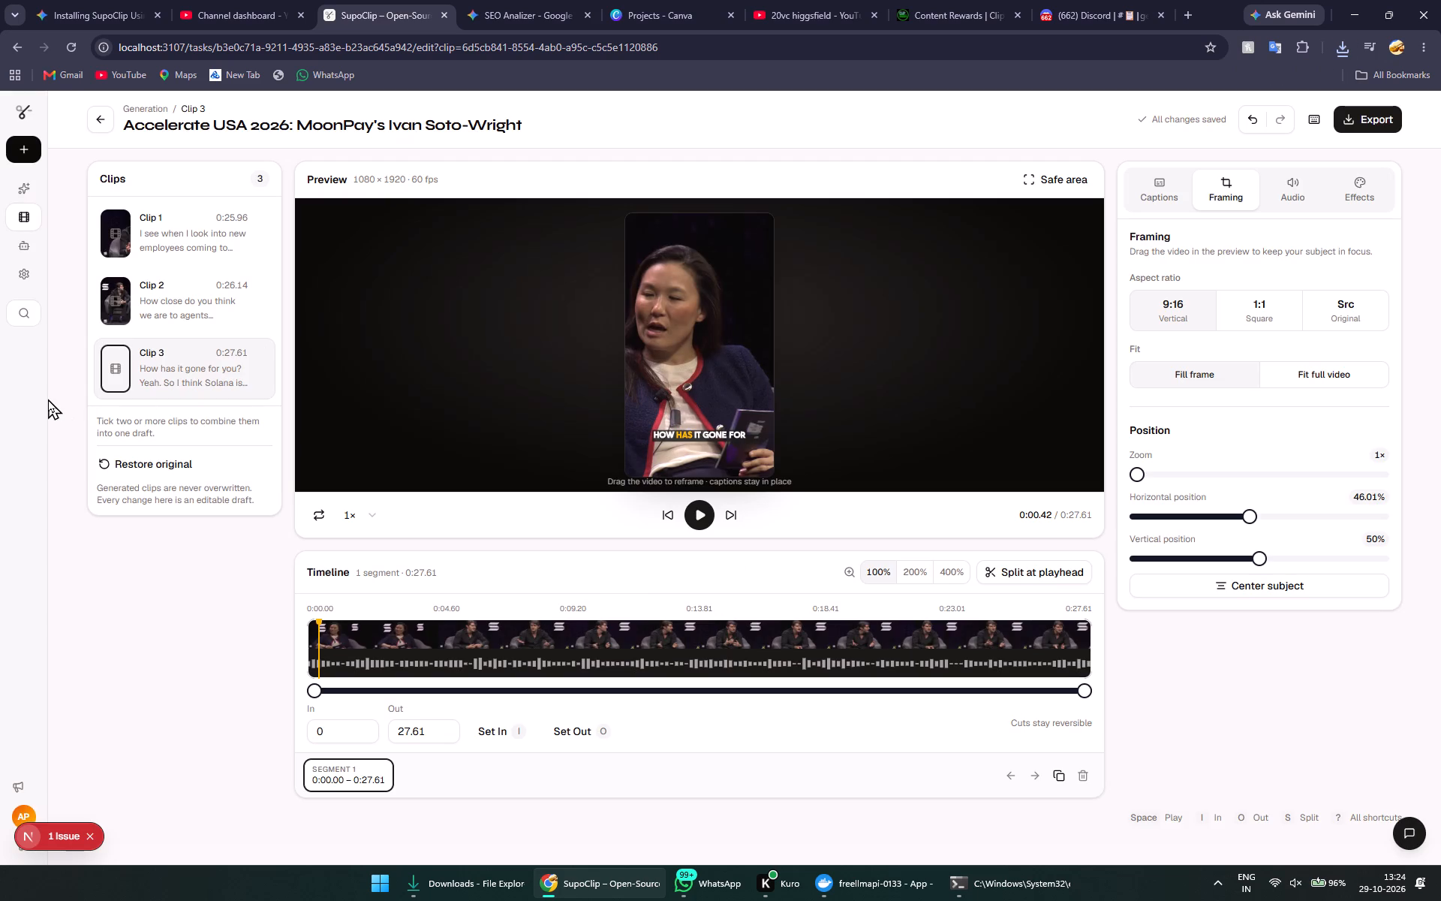
Export Clip 3 a second time with the same Reels and on-device settings.
{"action": "left_click", "coordinate": [1368, 119]}
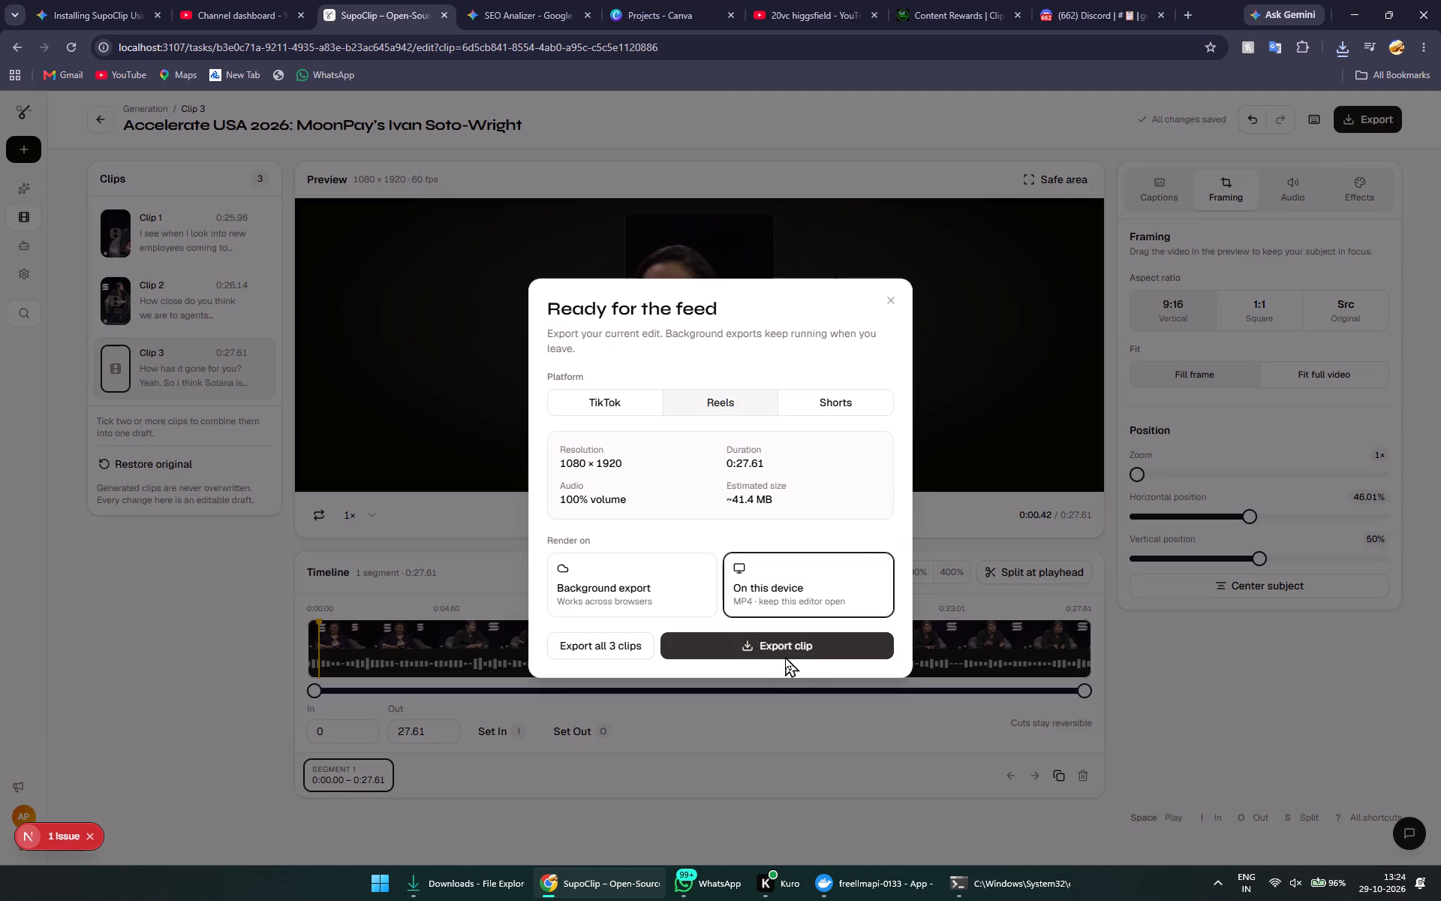
{"action": "left_click", "coordinate": [785, 652]}
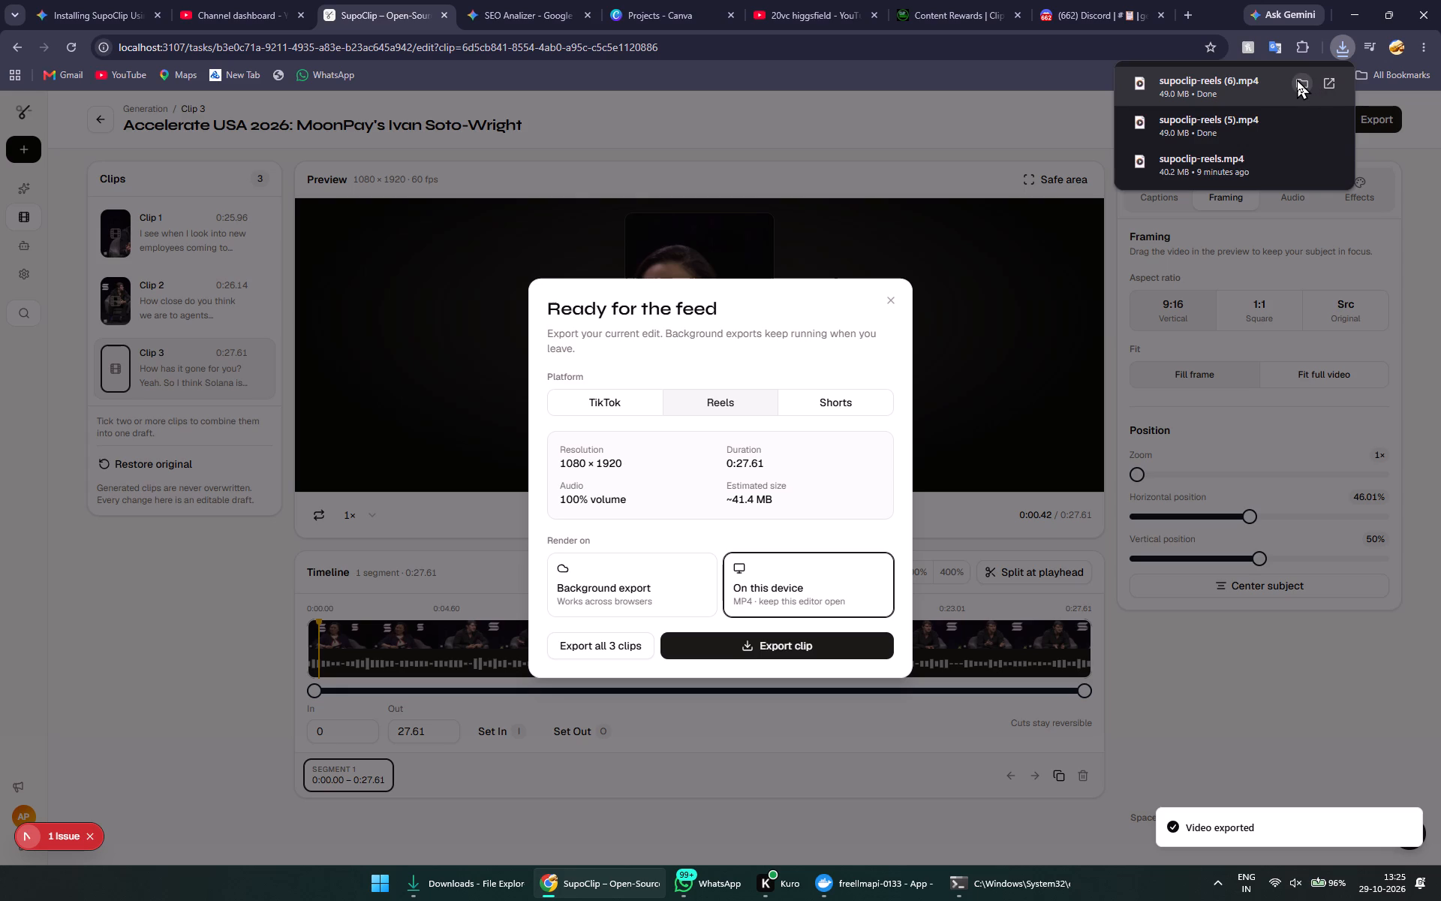
Show the newest export in the Downloads folder and permanently delete the duplicate supoclip-reels (5).
{"action": "left_click", "coordinate": [1297, 79]}
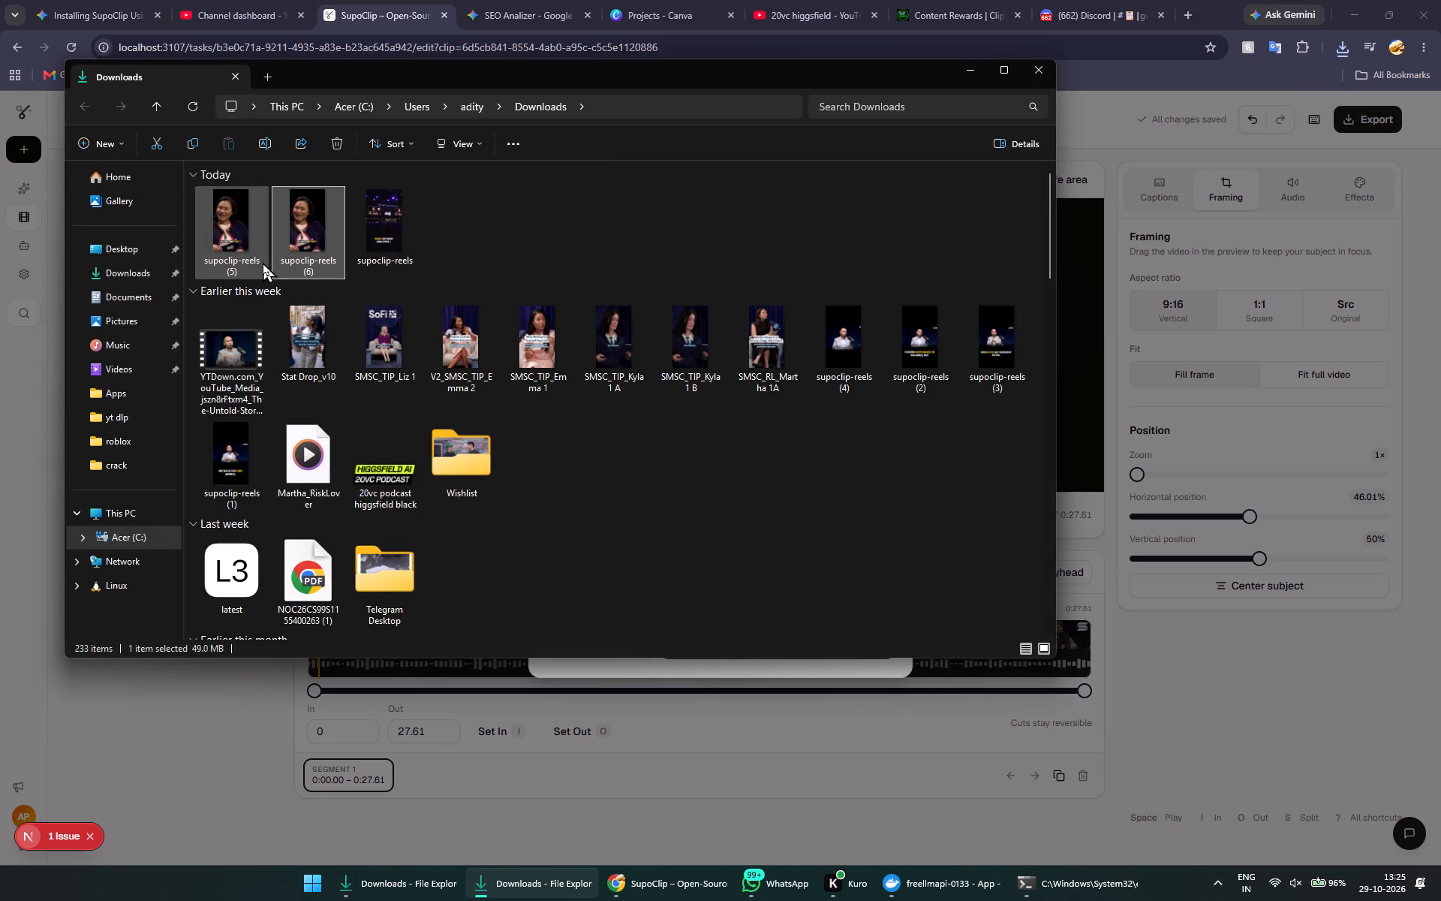
{"action": "left_click", "coordinate": [257, 263]}
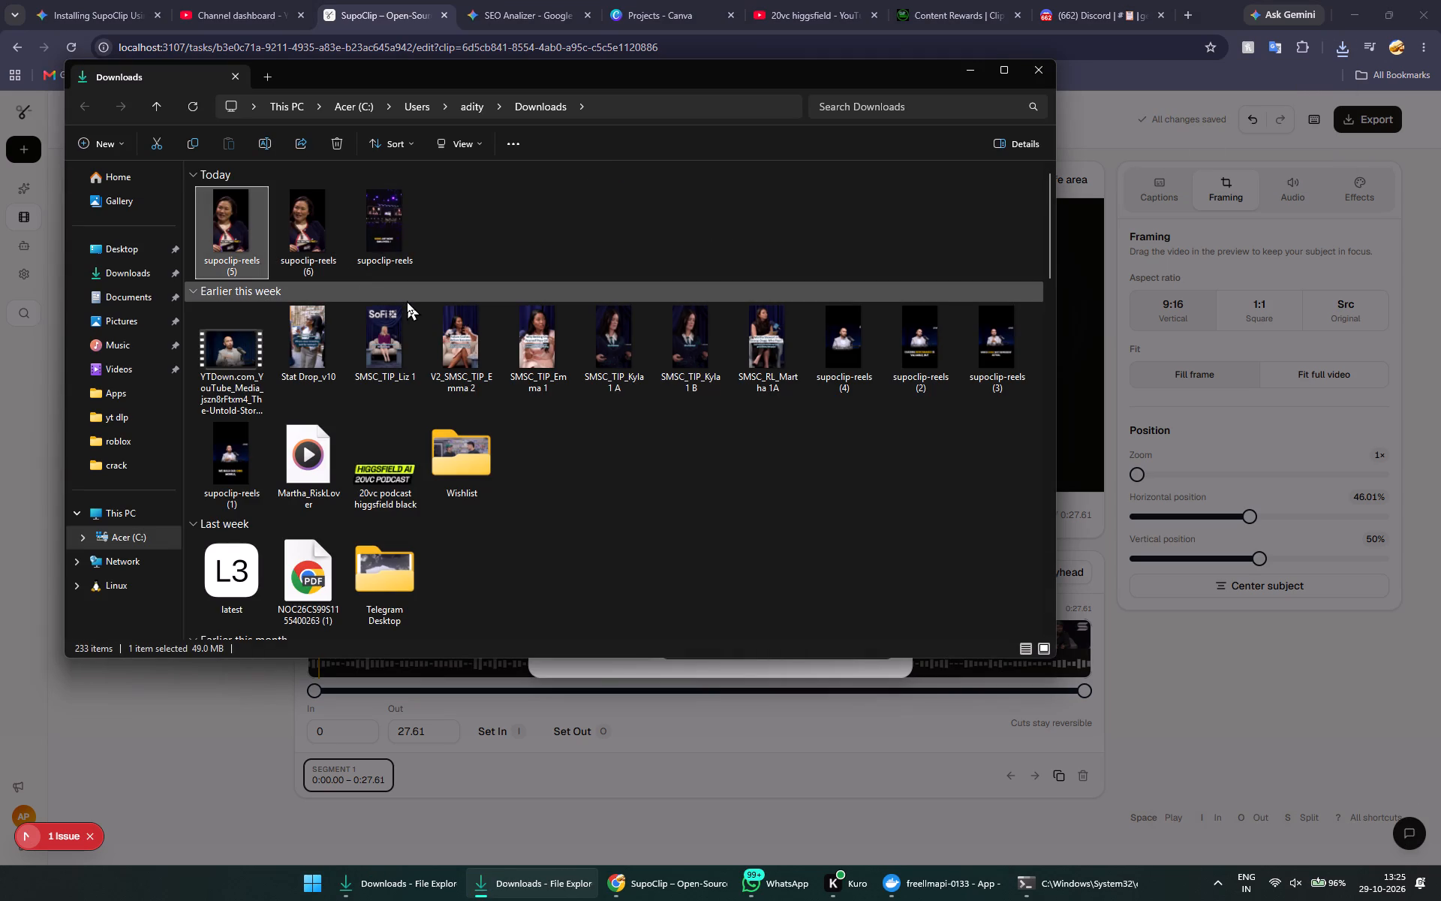
{"action": "key", "text": "shift+Delete"}
{"action": "key", "text": "Return"}
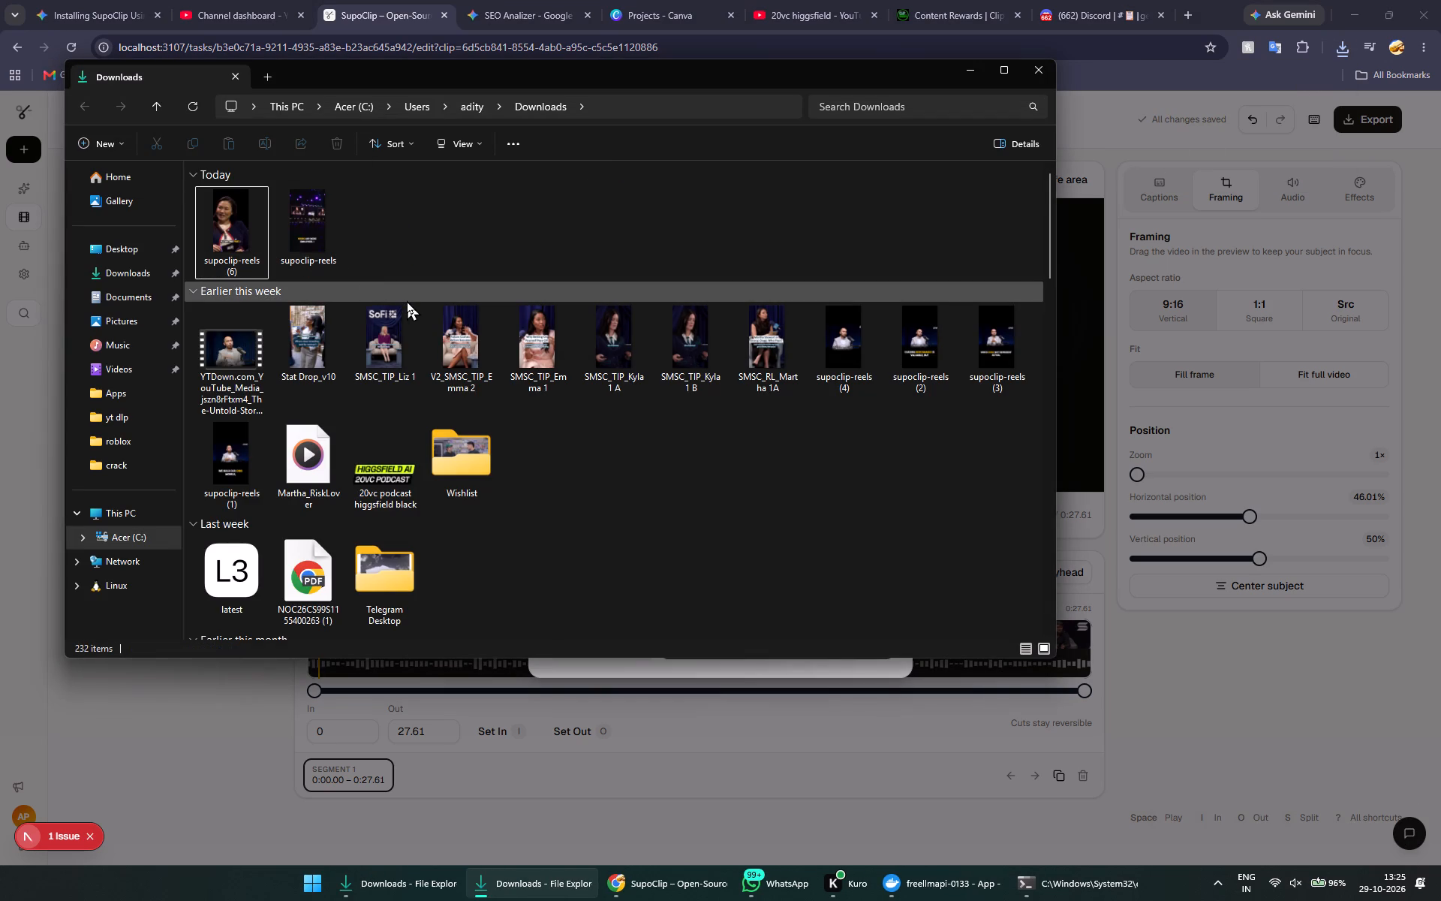
Rename the supoclip-reels (6) export as "Why Solana Is A Goated Community", then close Downloads and the export dialog.
{"action": "right_click", "coordinate": [242, 232]}
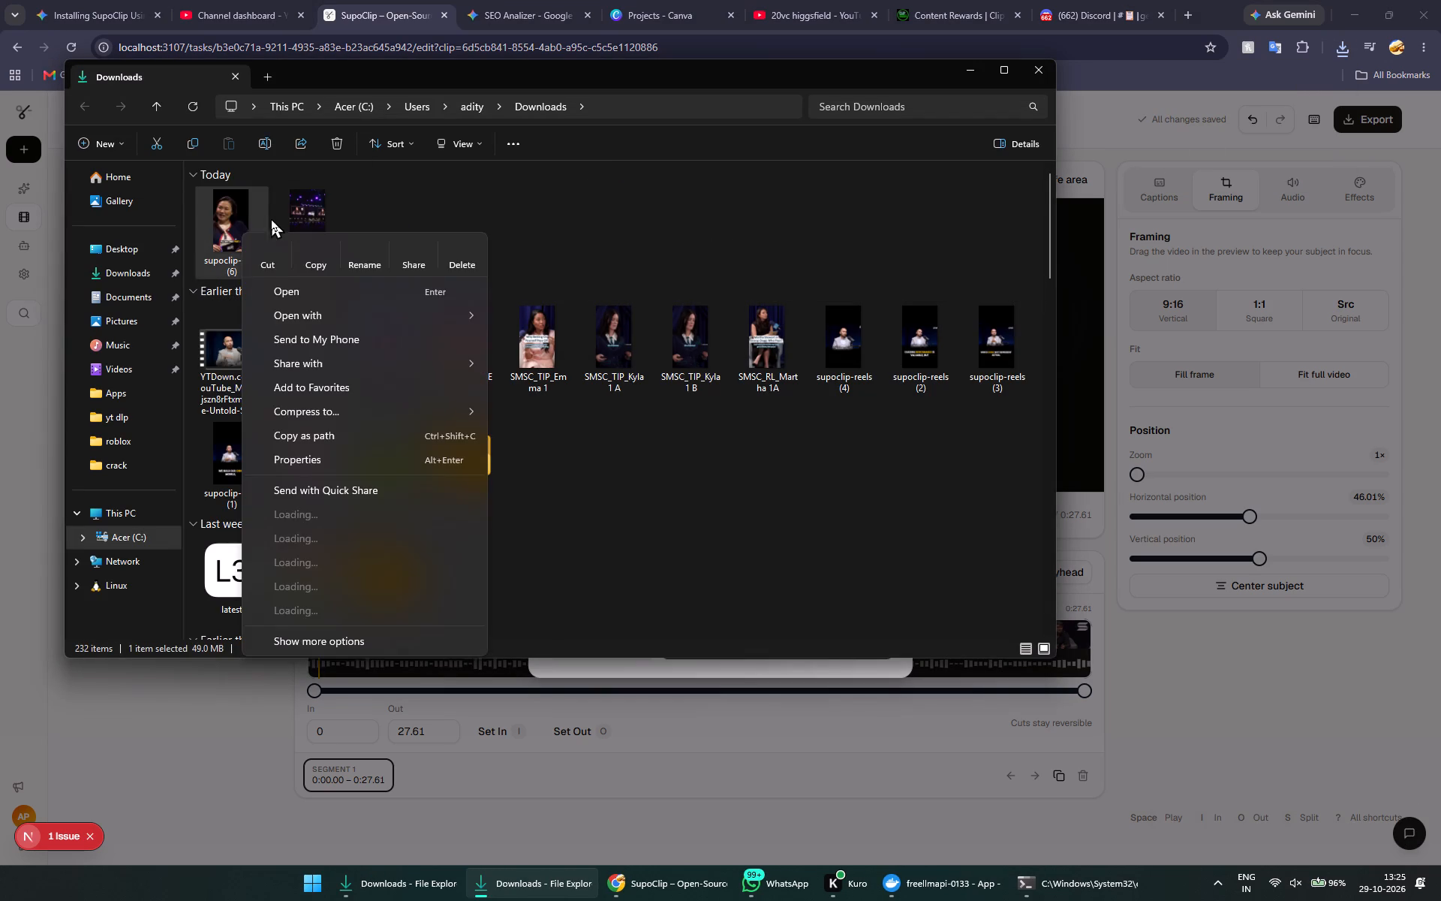
{"action": "left_click", "coordinate": [372, 246]}
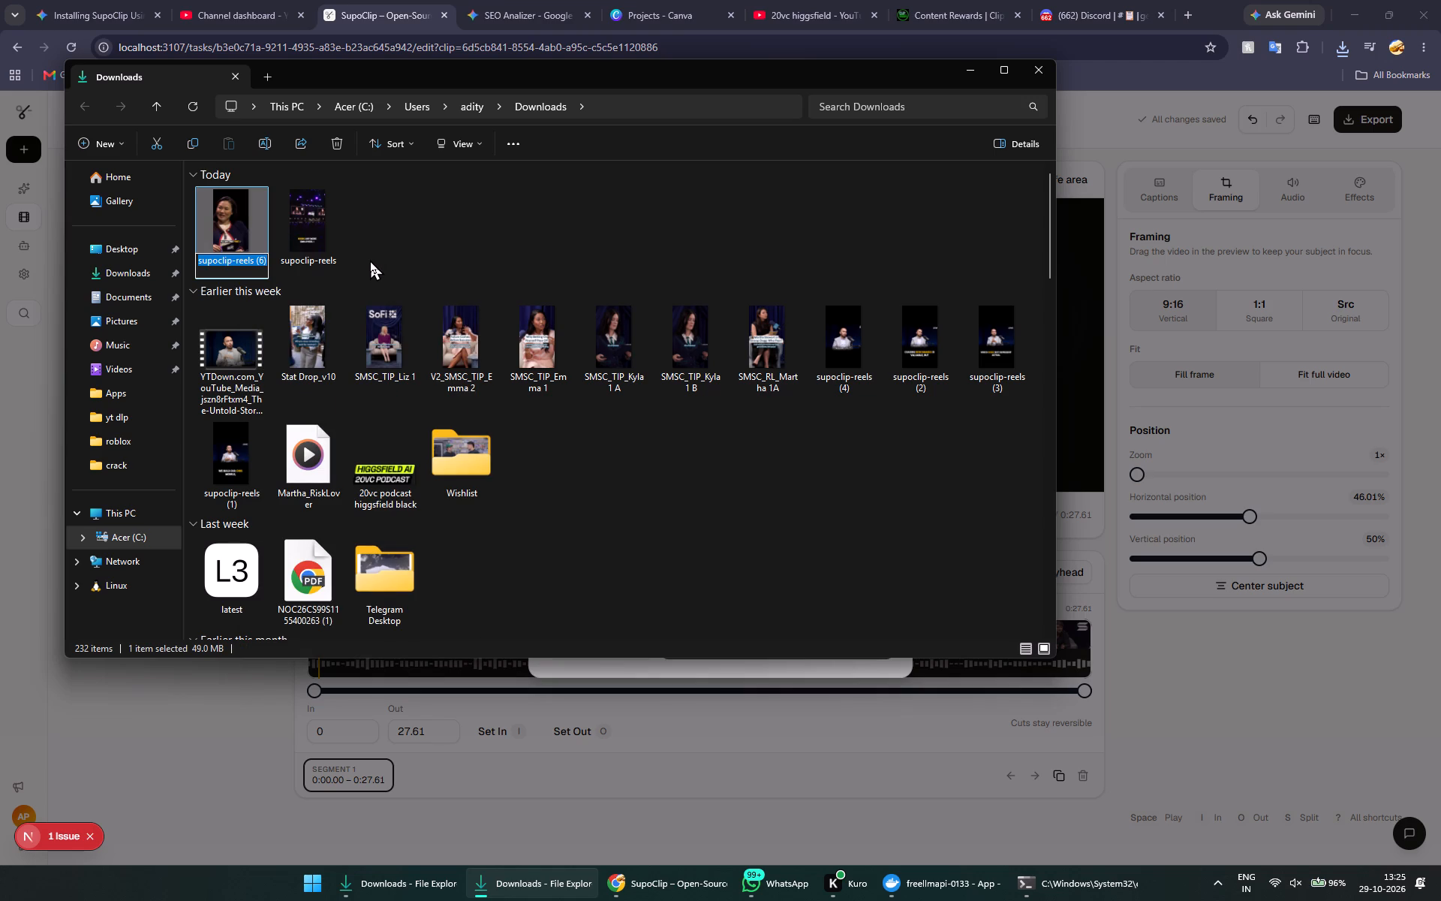
{"action": "key", "text": "BackSpace"}
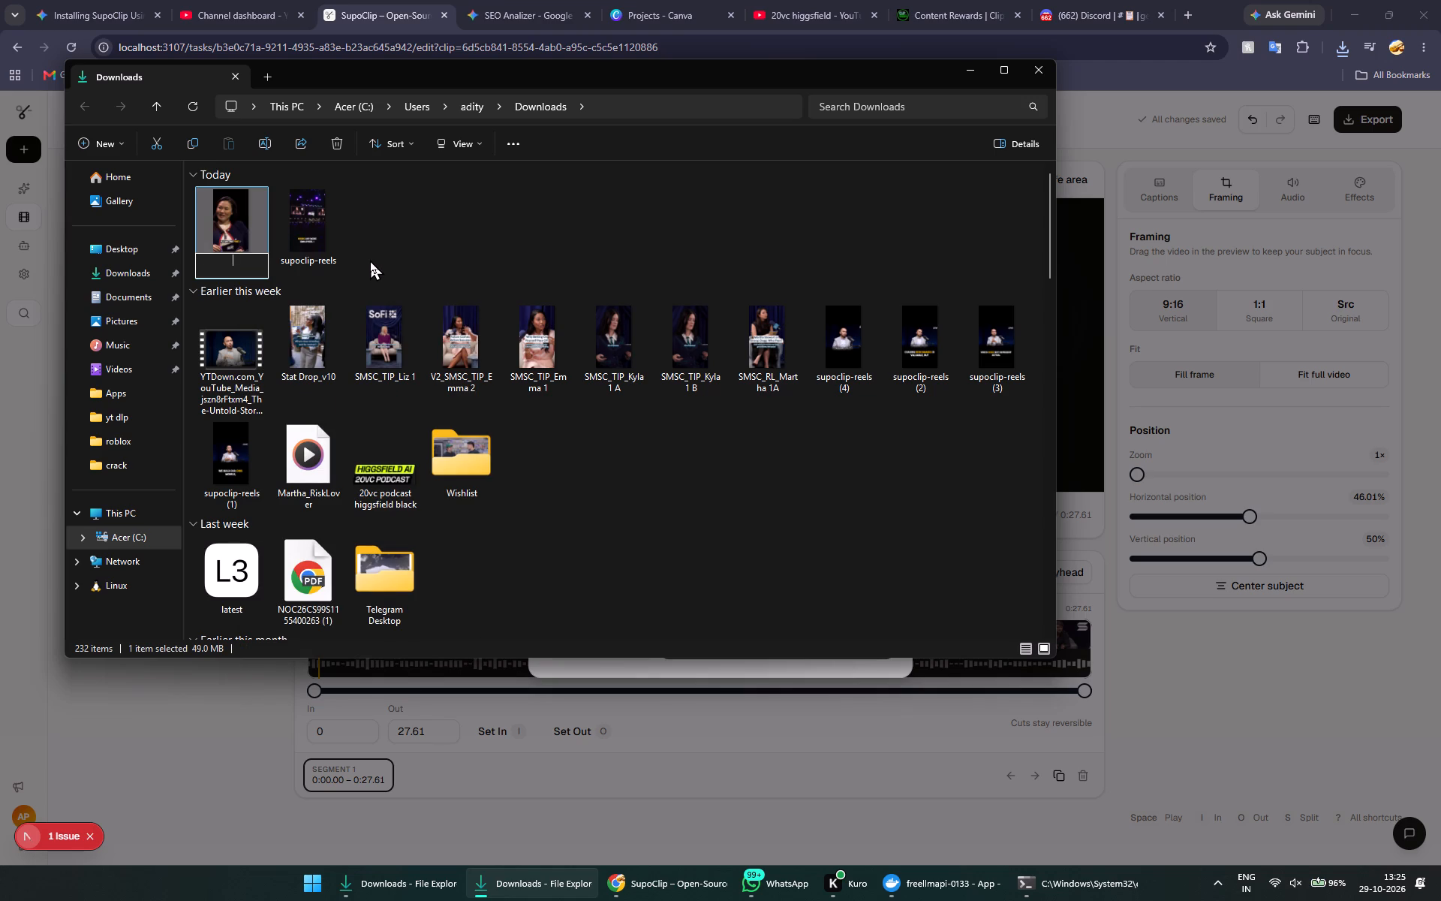
{"action": "key", "text": "ctrl+v"}
{"action": "key", "text": "Return"}
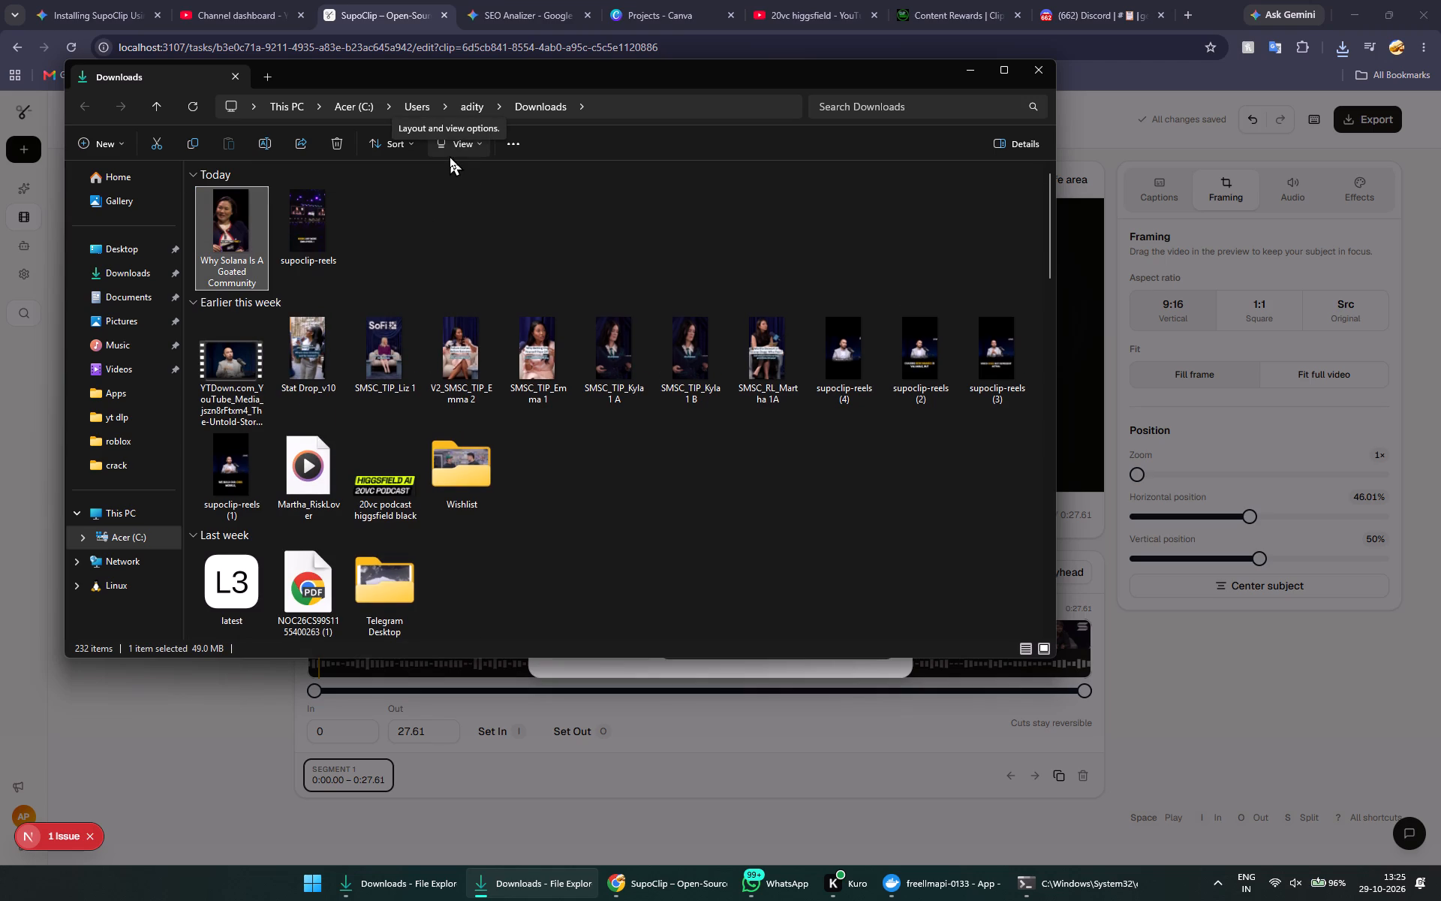
{"action": "left_click", "coordinate": [466, 256]}
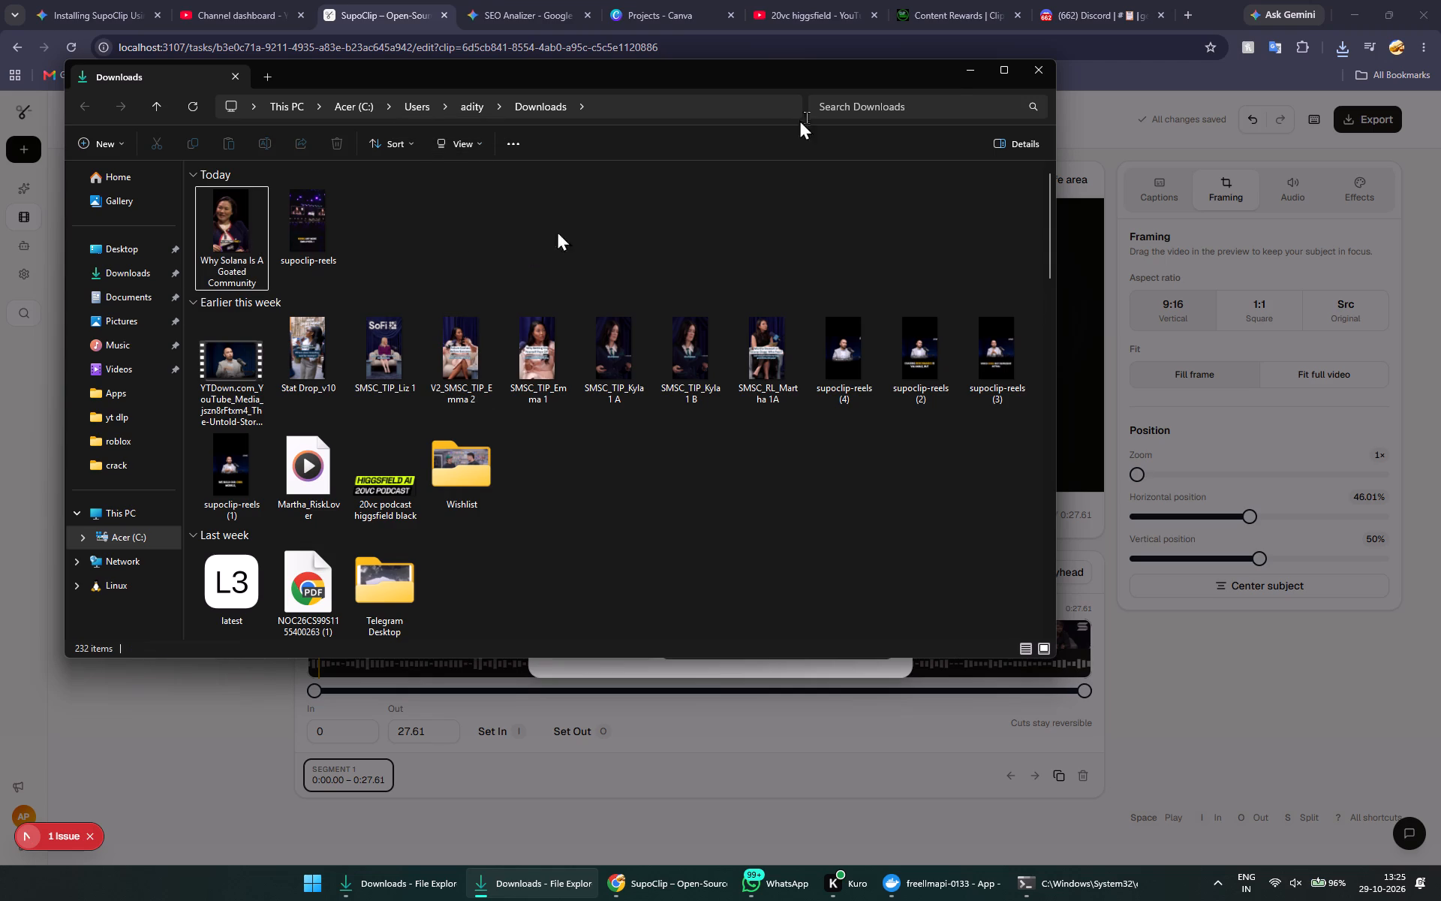
{"action": "left_click", "coordinate": [1036, 69]}
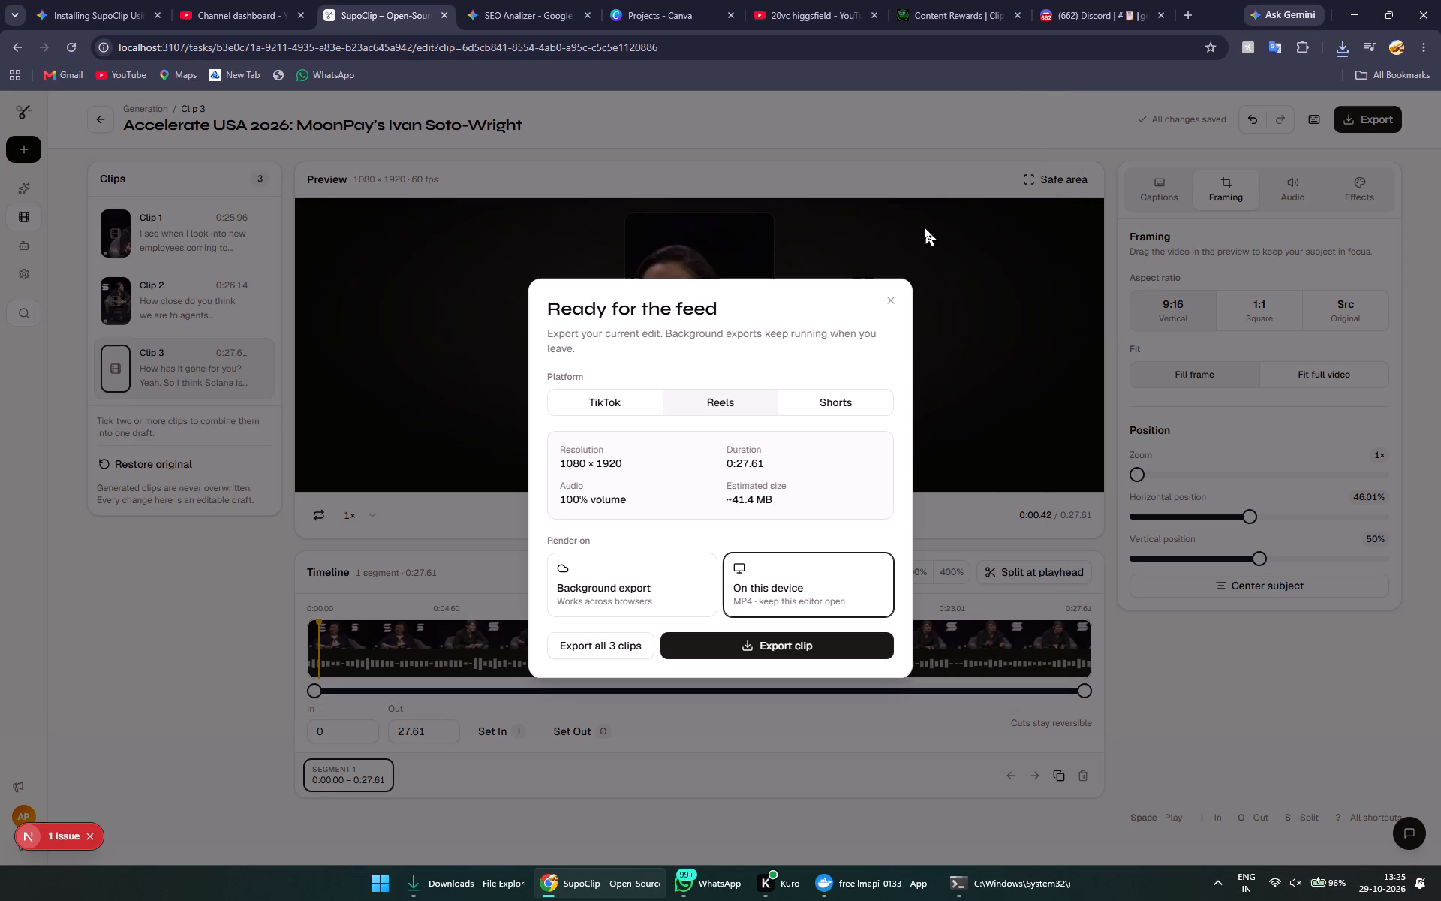
{"action": "left_click", "coordinate": [919, 198]}
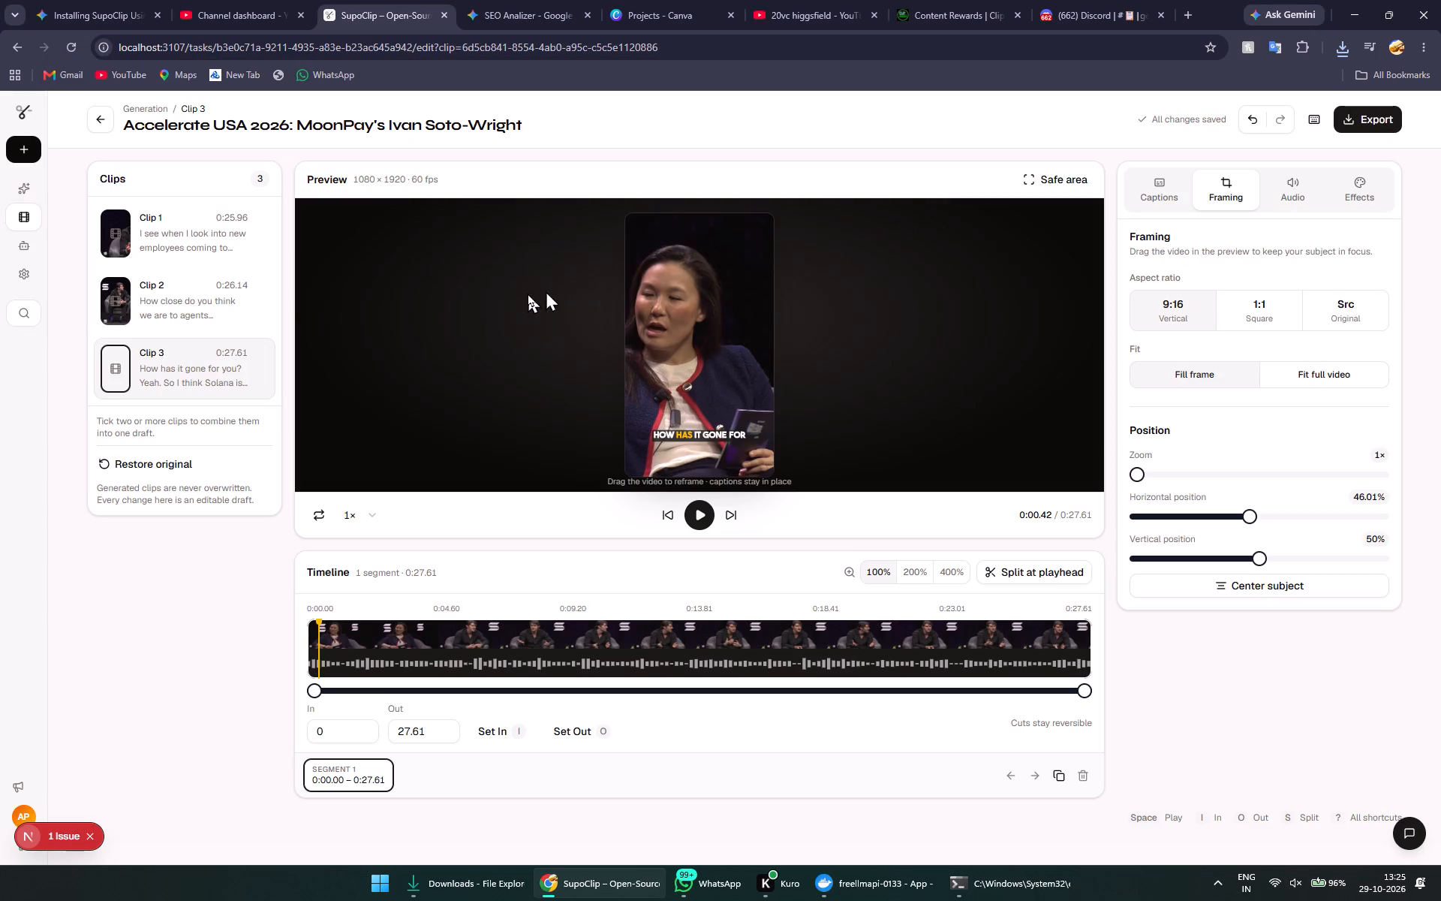
Open Clip 2 for editing and set its caption font to The Bold Font.
{"action": "left_click", "coordinate": [200, 320]}
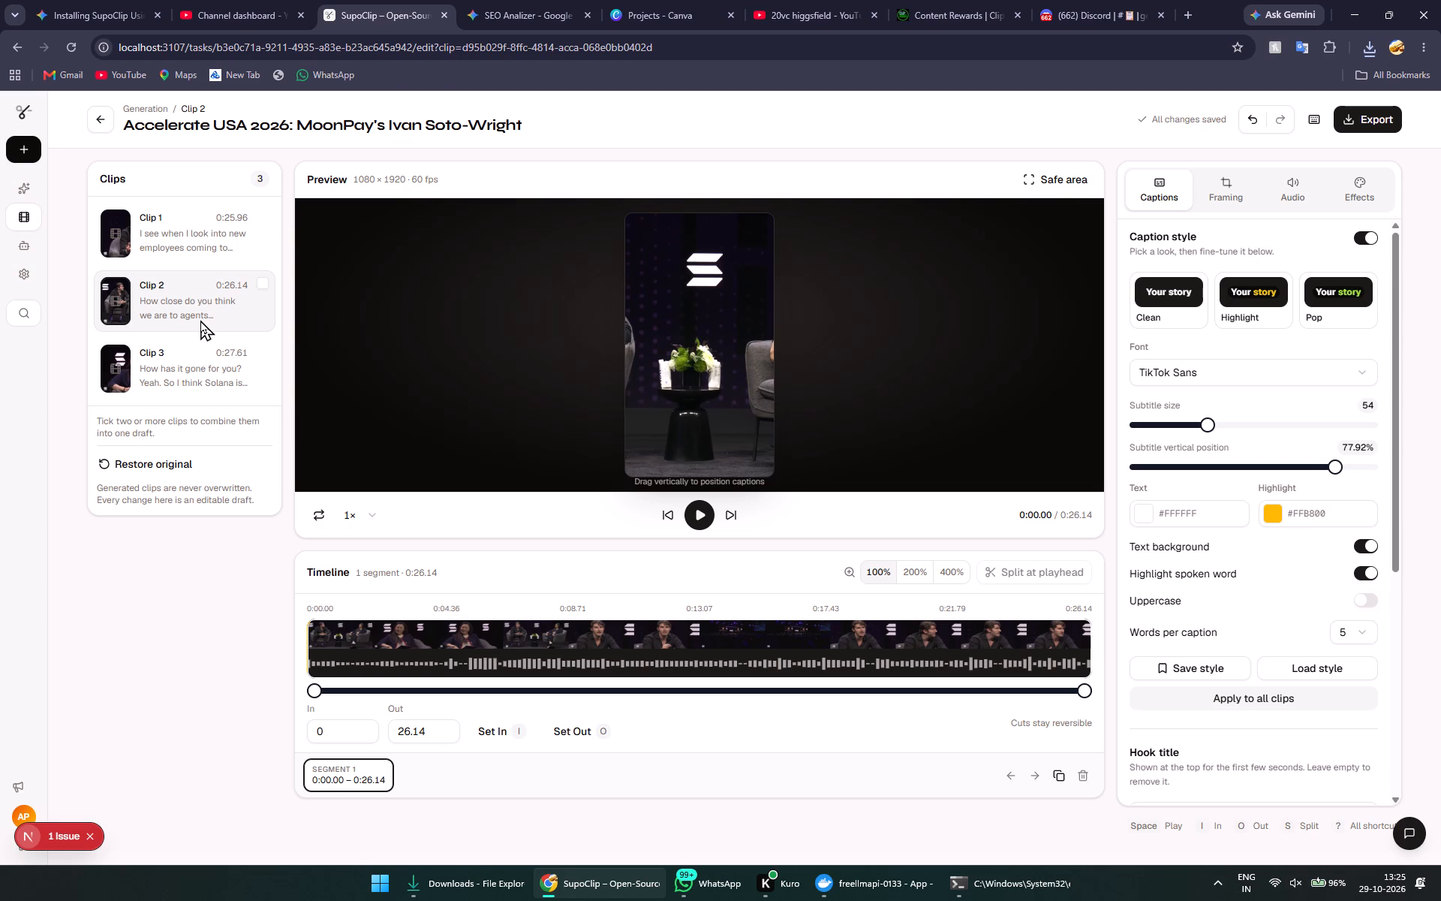
{"action": "left_click", "coordinate": [1184, 369]}
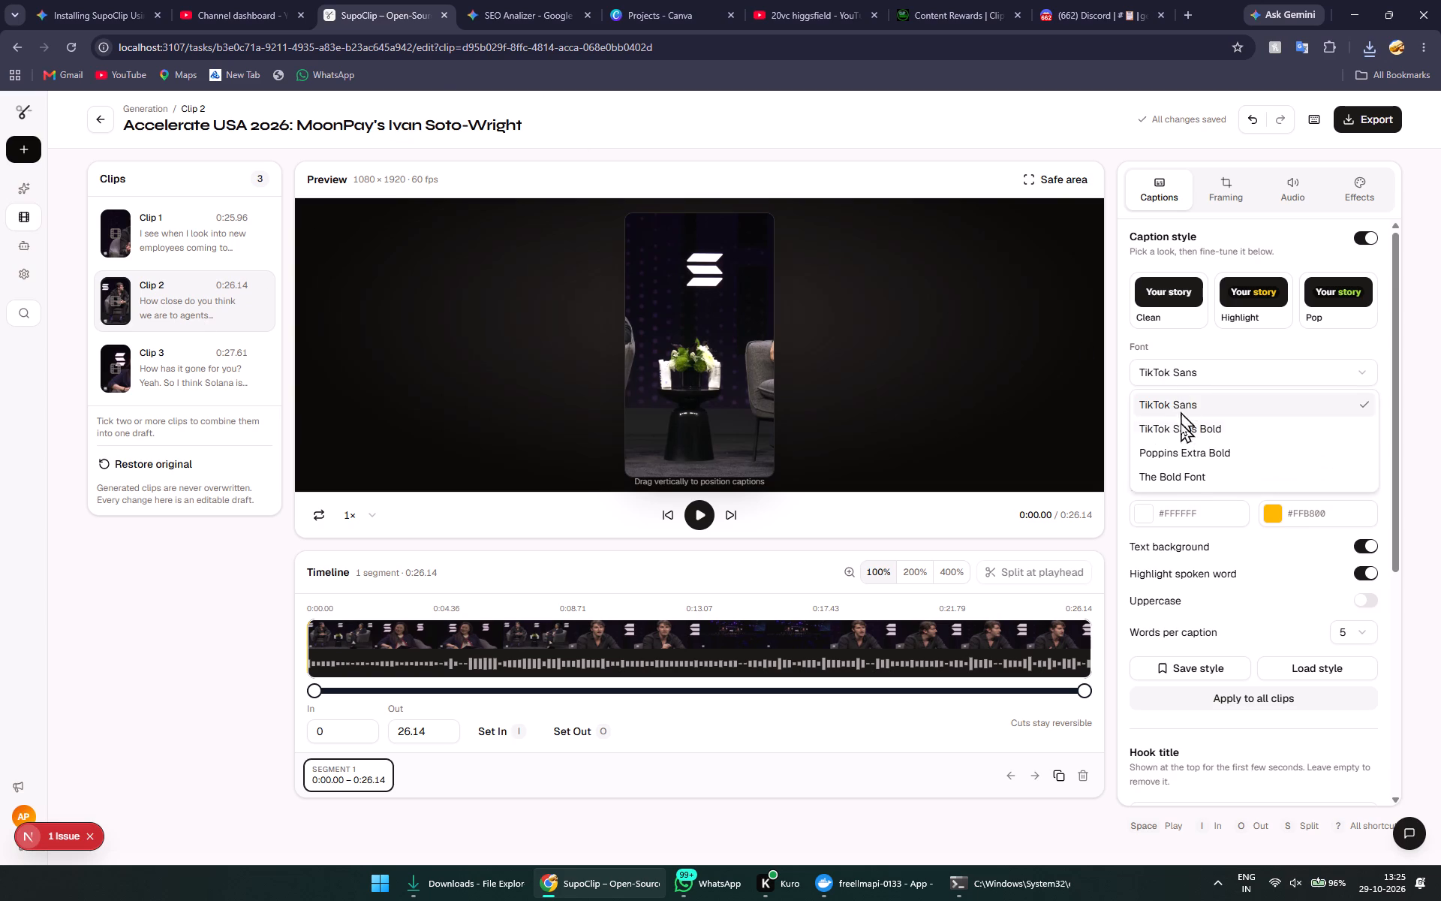
{"action": "left_click", "coordinate": [1187, 485]}
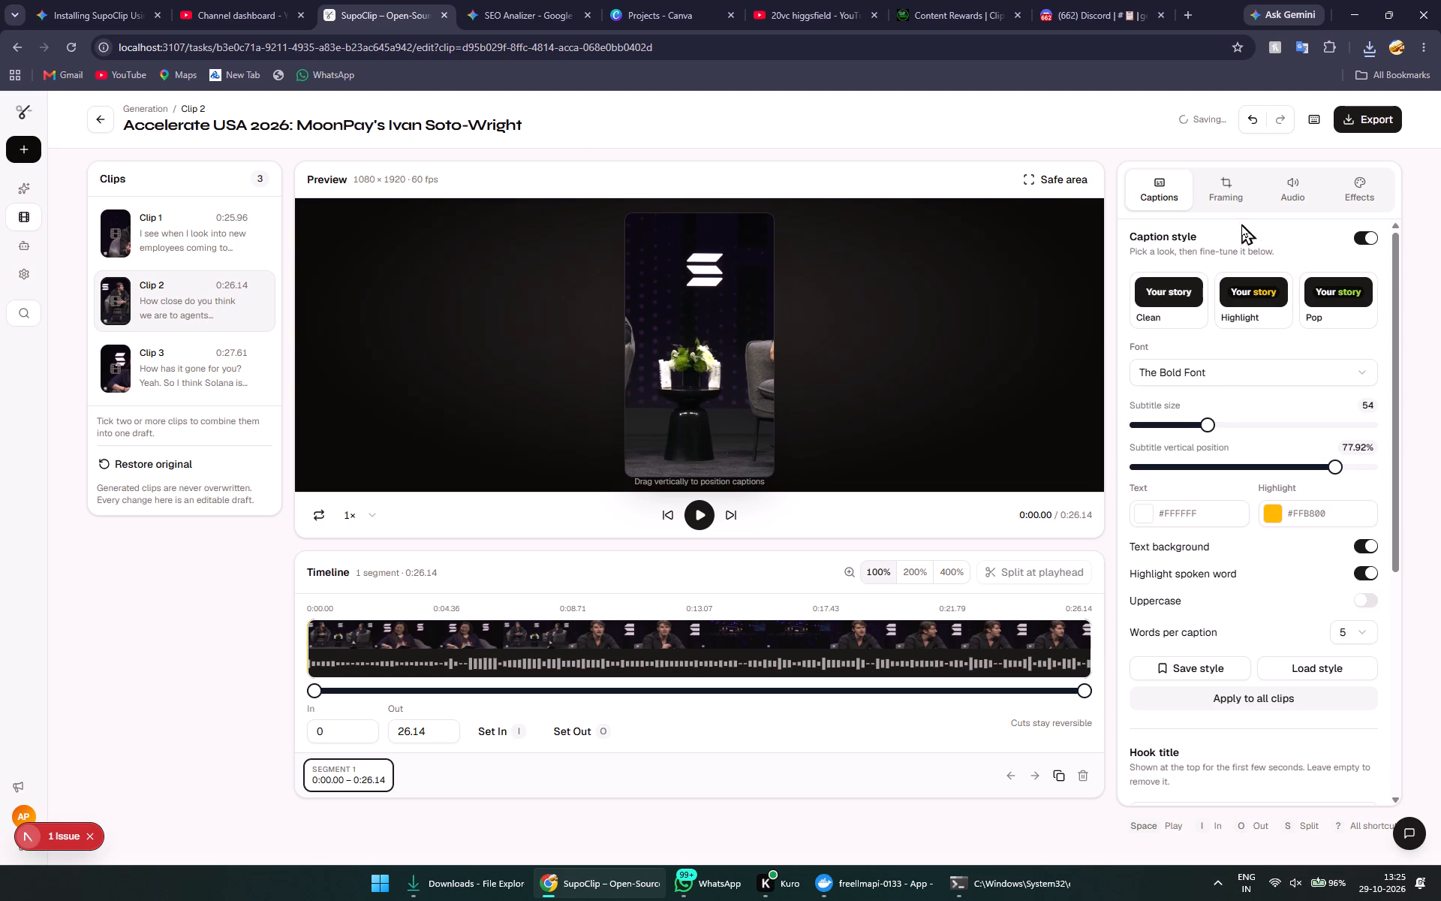
Fit Clip 2's full video inside the 9:16 frame and play its opening up to about 0.93 s to show the captions.
{"action": "left_click", "coordinate": [1232, 203]}
{"action": "left_click", "coordinate": [1280, 375]}
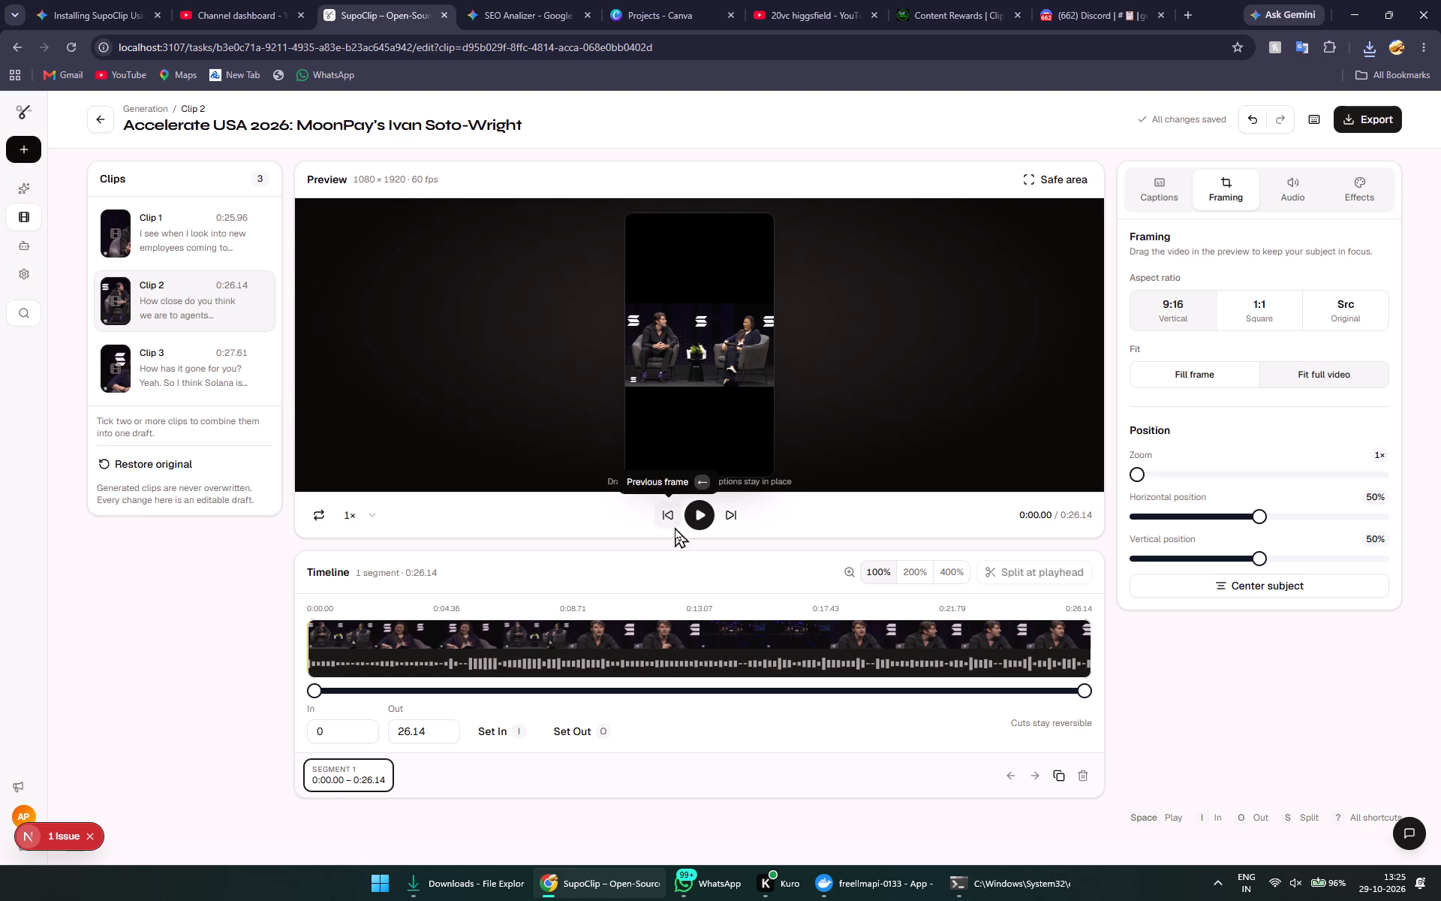
{"action": "left_click", "coordinate": [692, 518]}
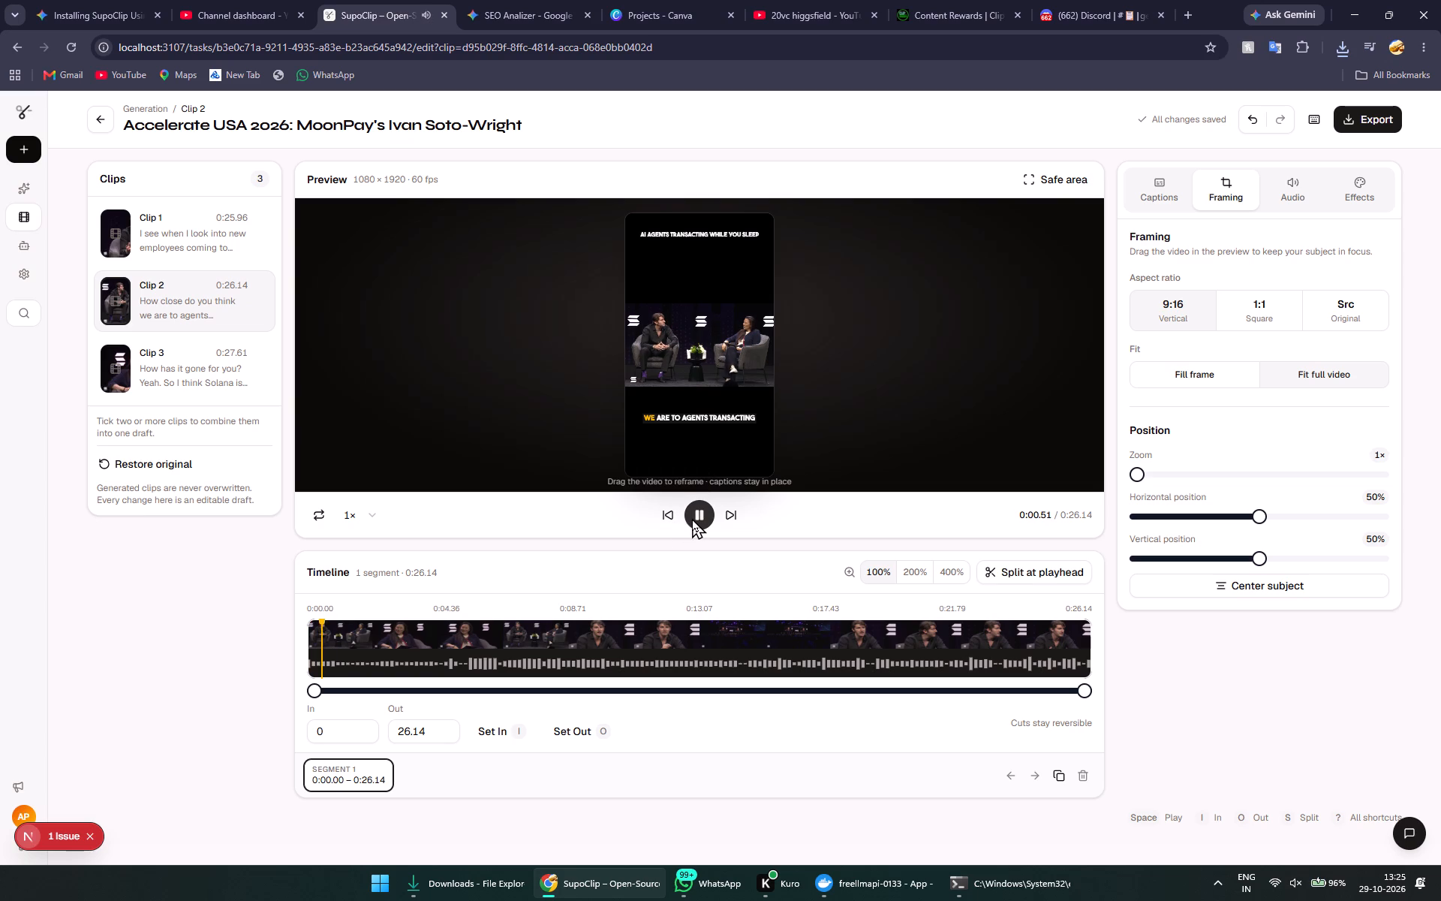
{"action": "left_click", "coordinate": [692, 518]}
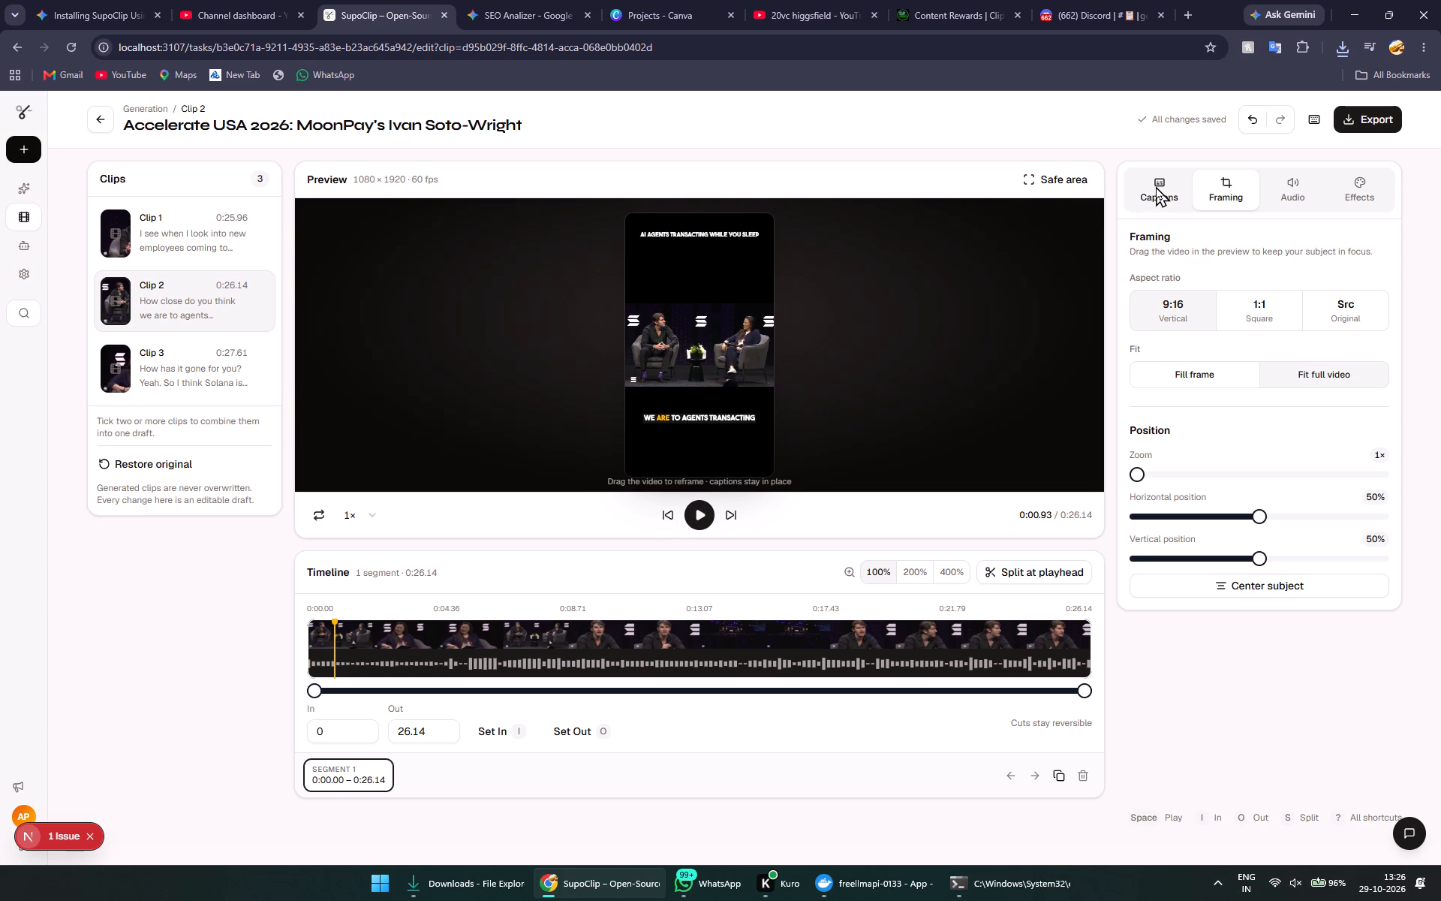
Enlarge Clip 2's subtitles to size 69 and lower them to a vertical position of about 79.63%.
{"action": "left_click", "coordinate": [1156, 186]}
{"action": "left_click_drag", "start_coordinate": [1214, 426], "coordinate": [1218, 426]}
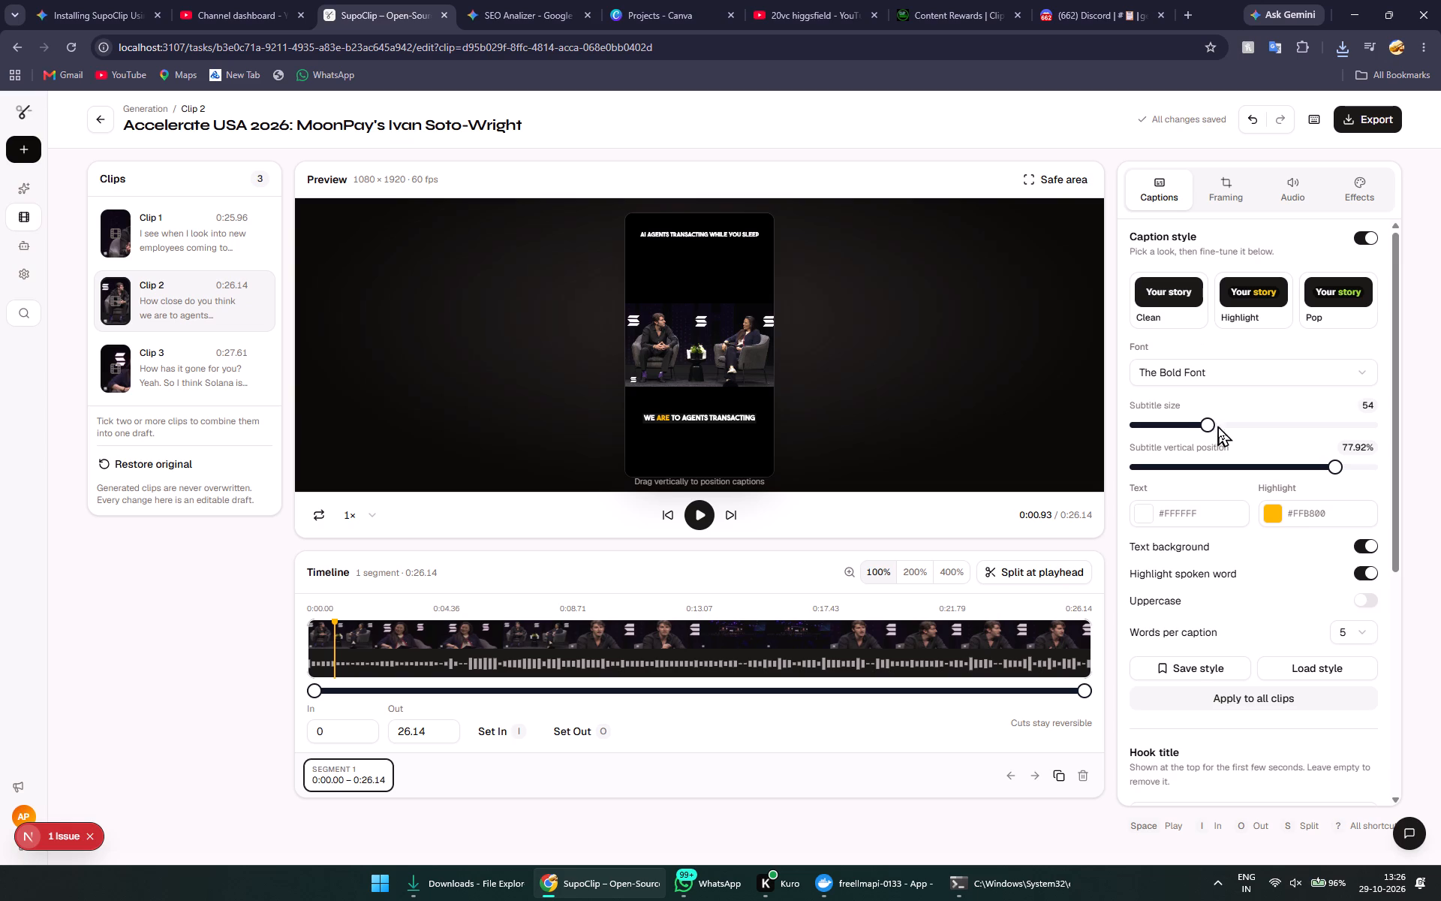
{"action": "left_click_drag", "start_coordinate": [1218, 426], "coordinate": [1235, 424]}
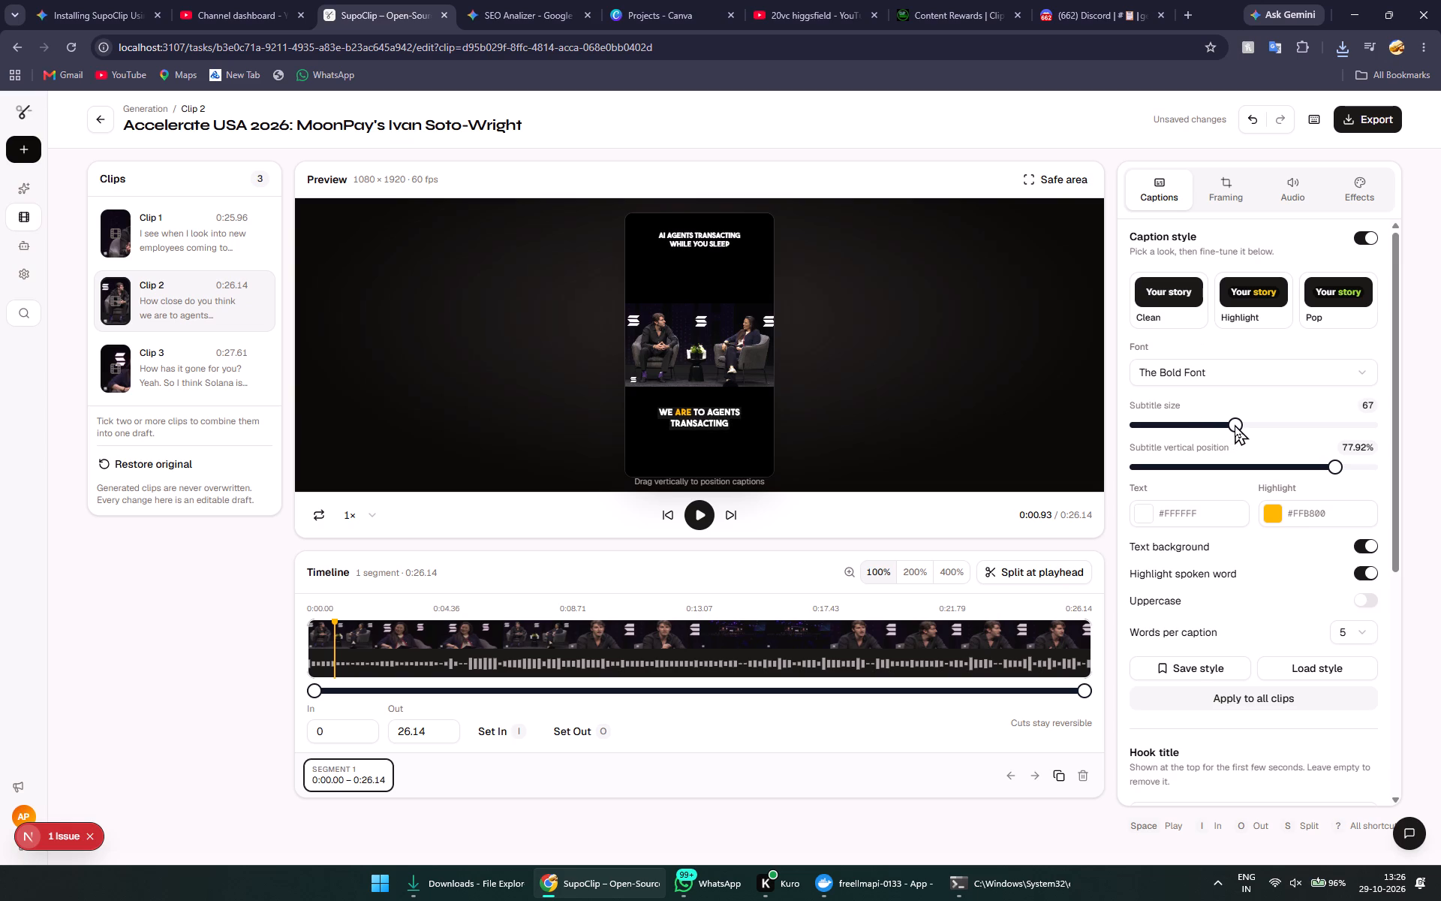
{"action": "left_click_drag", "start_coordinate": [1235, 424], "coordinate": [1238, 424]}
{"action": "left_click", "coordinate": [713, 426]}
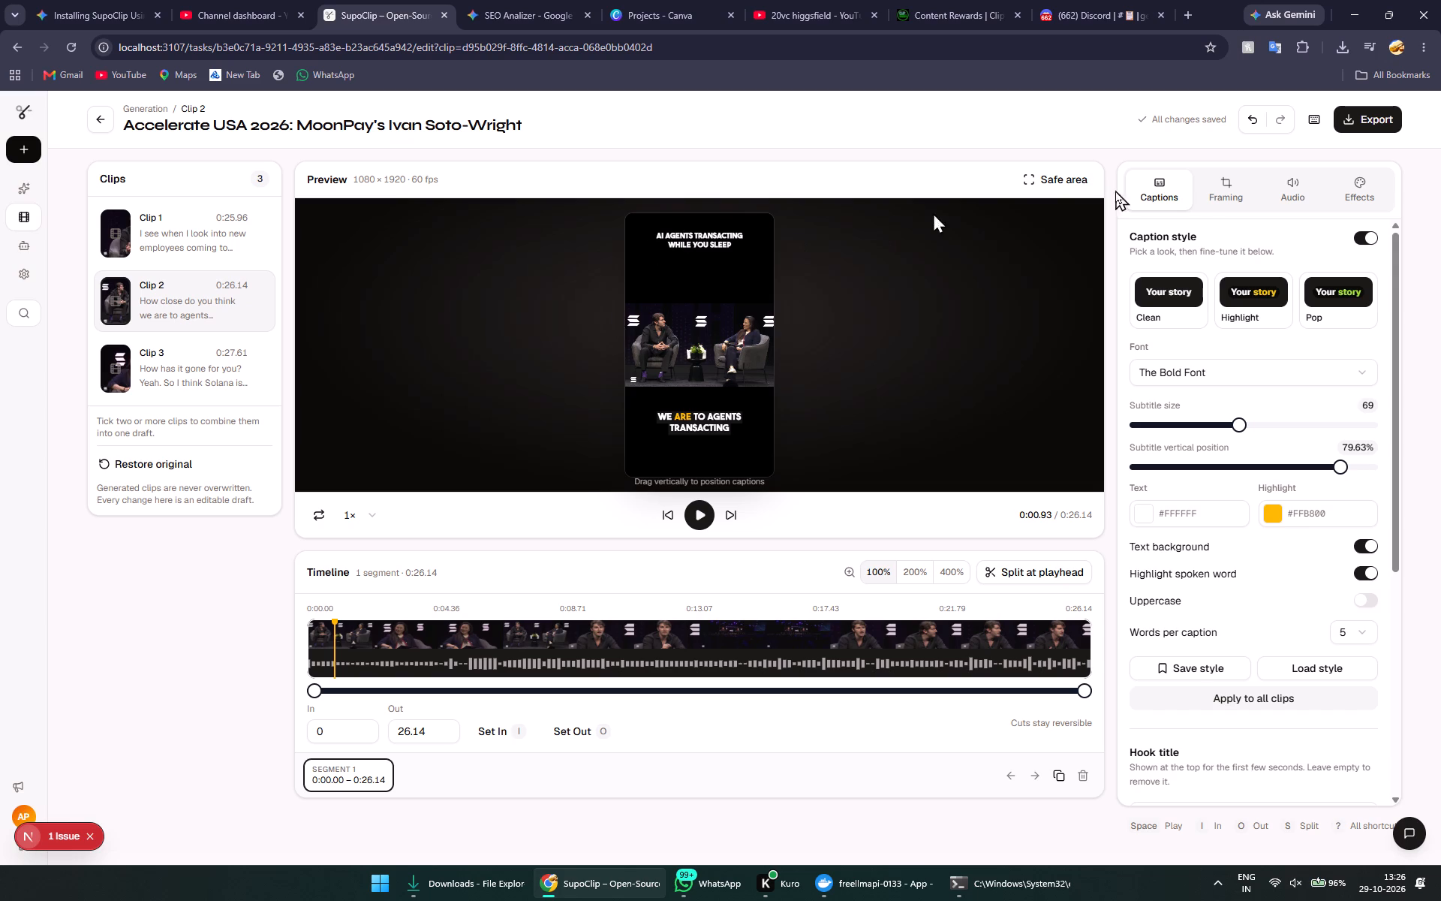
Copy Clip 2's hook title text and clear the title so none is shown.
{"action": "scroll", "coordinate": [1238, 621], "scroll_direction": "down", "scroll_amount": 3}
{"action": "scroll", "coordinate": [1238, 621], "scroll_direction": "up", "scroll_amount": 3}
{"action": "left_click", "coordinate": [1228, 206]}
{"action": "left_click", "coordinate": [1266, 189]}
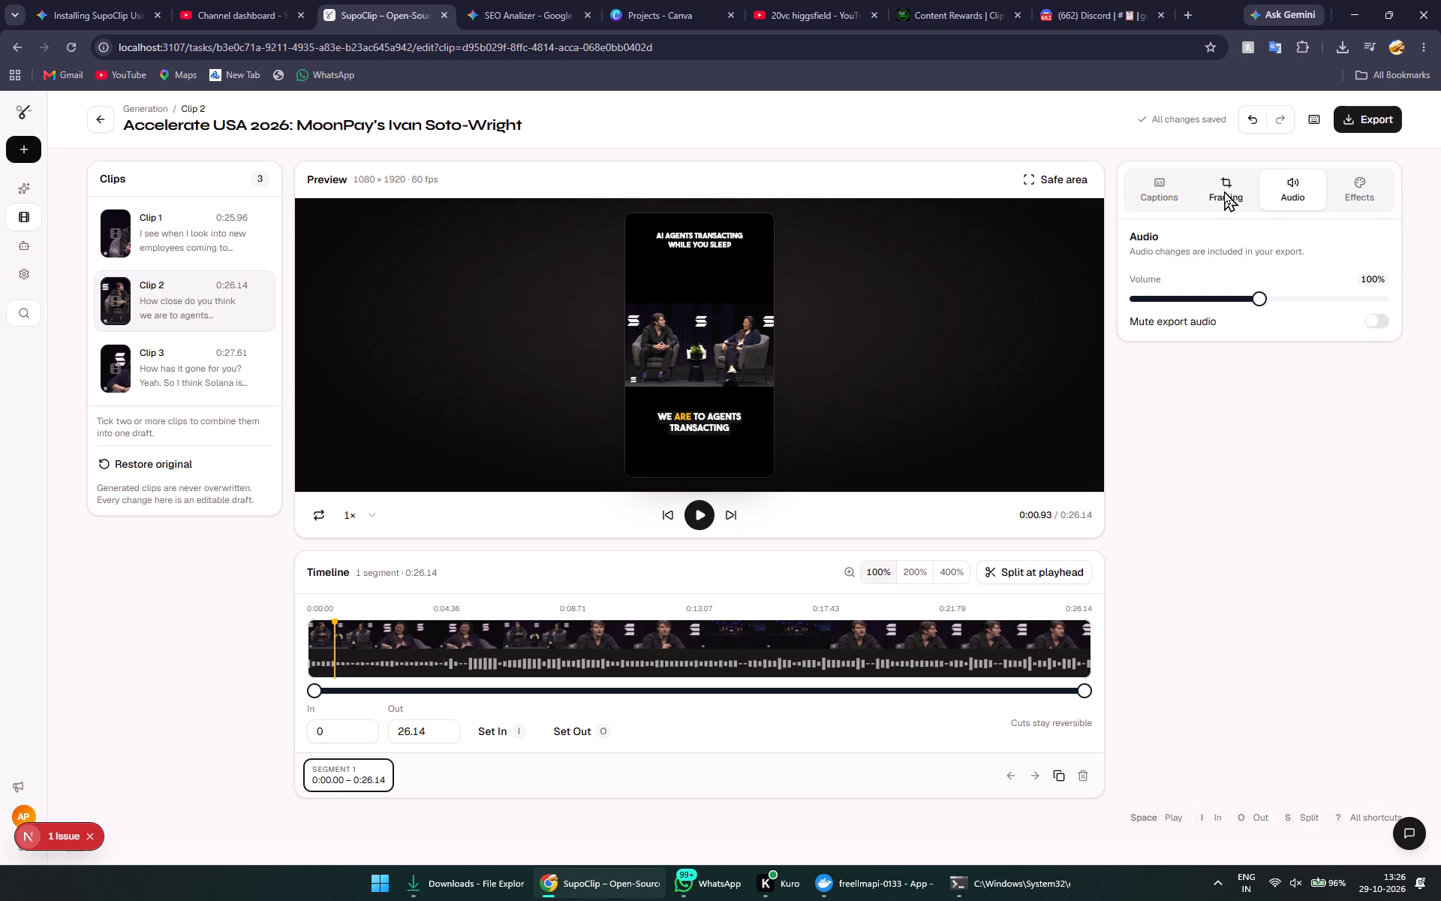
{"action": "left_click", "coordinate": [1224, 191]}
{"action": "left_click", "coordinate": [1181, 191]}
{"action": "scroll", "coordinate": [1223, 375], "scroll_direction": "down", "scroll_amount": 3}
{"action": "scroll", "coordinate": [1223, 375], "scroll_direction": "up", "scroll_amount": 3}
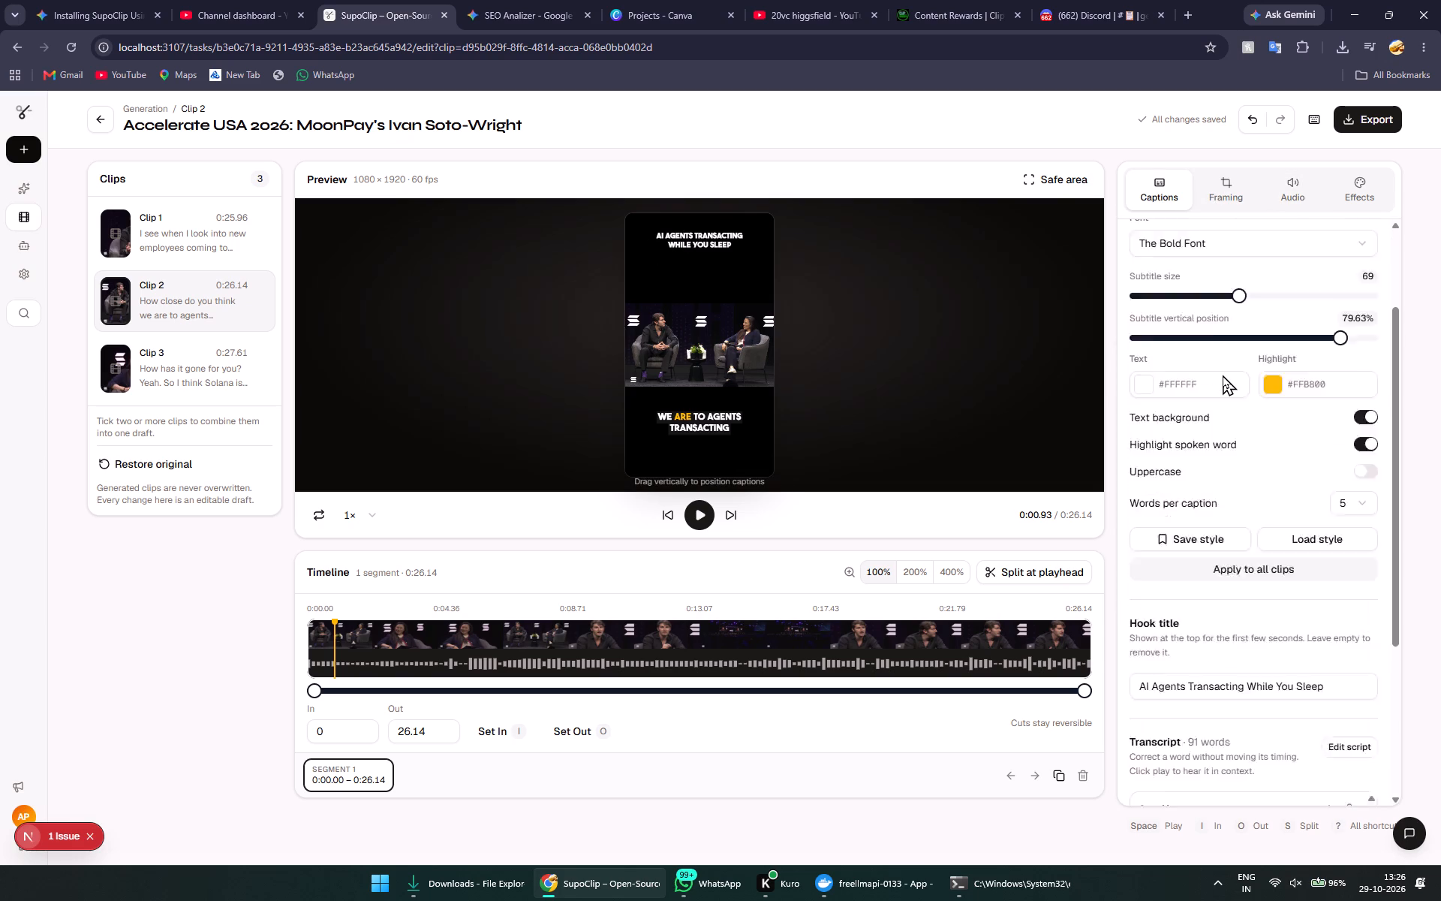
{"action": "scroll", "coordinate": [1223, 375], "scroll_direction": "down", "scroll_amount": 1}
{"action": "left_click", "coordinate": [1262, 577]}
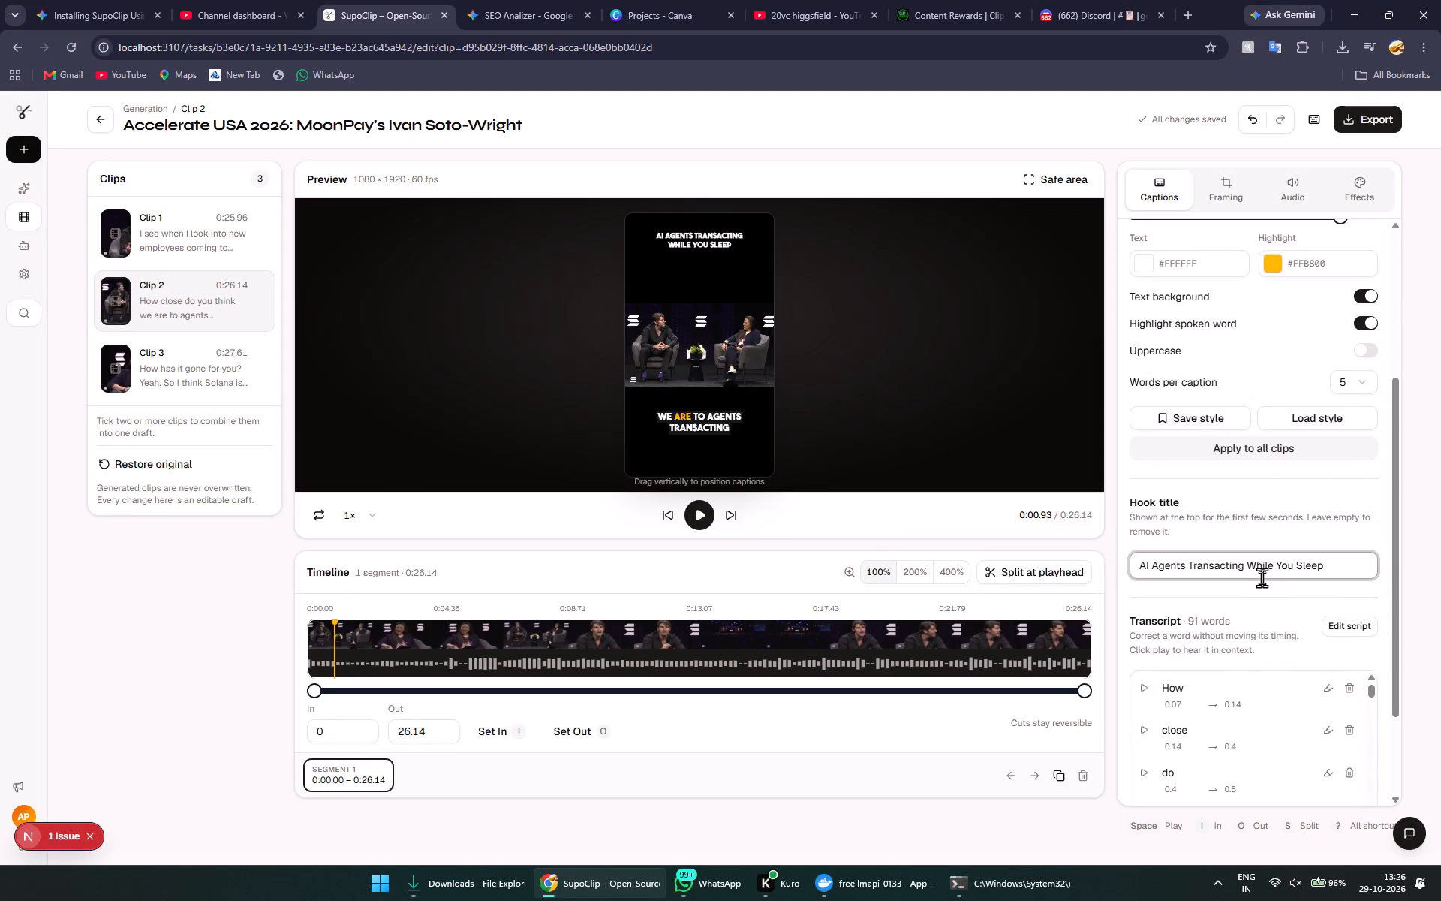
{"action": "key", "text": "ctrl+a"}
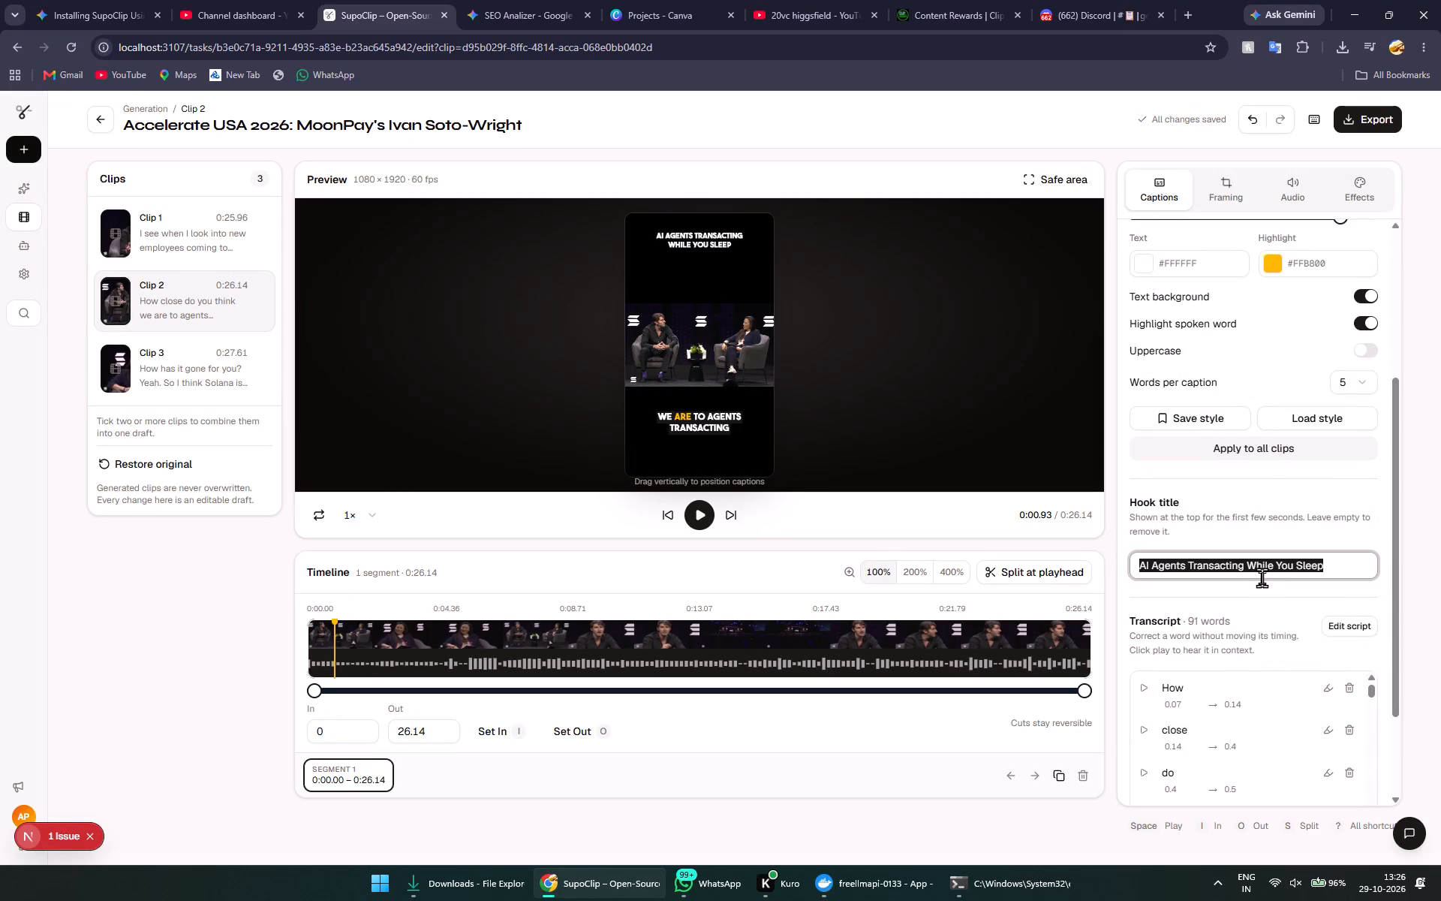
{"action": "key", "text": "ctrl+c"}
{"action": "key", "text": "BackSpace"}
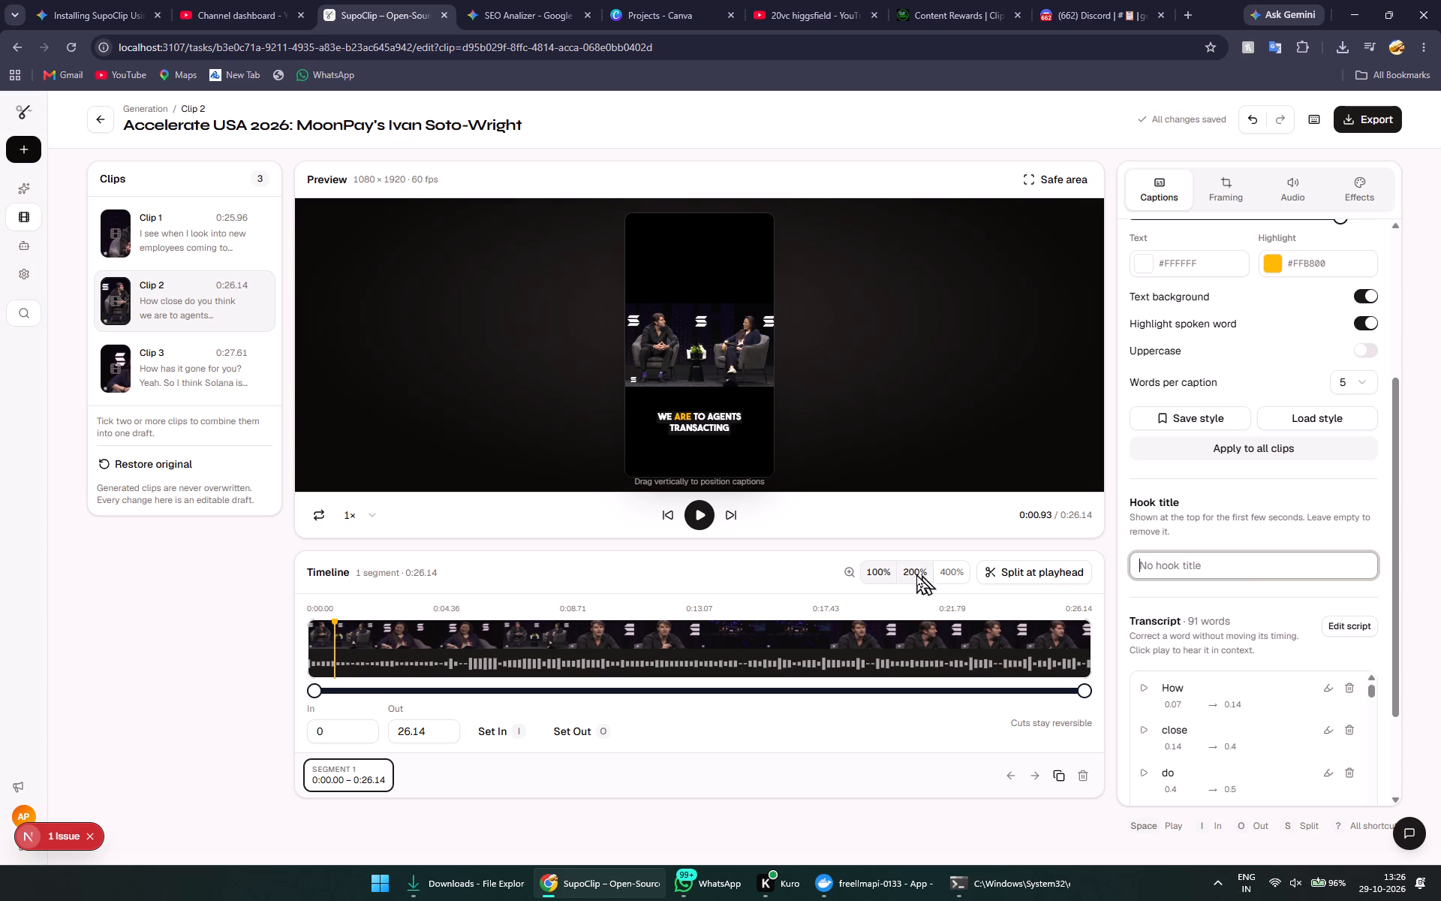
{"action": "left_click", "coordinate": [893, 417]}
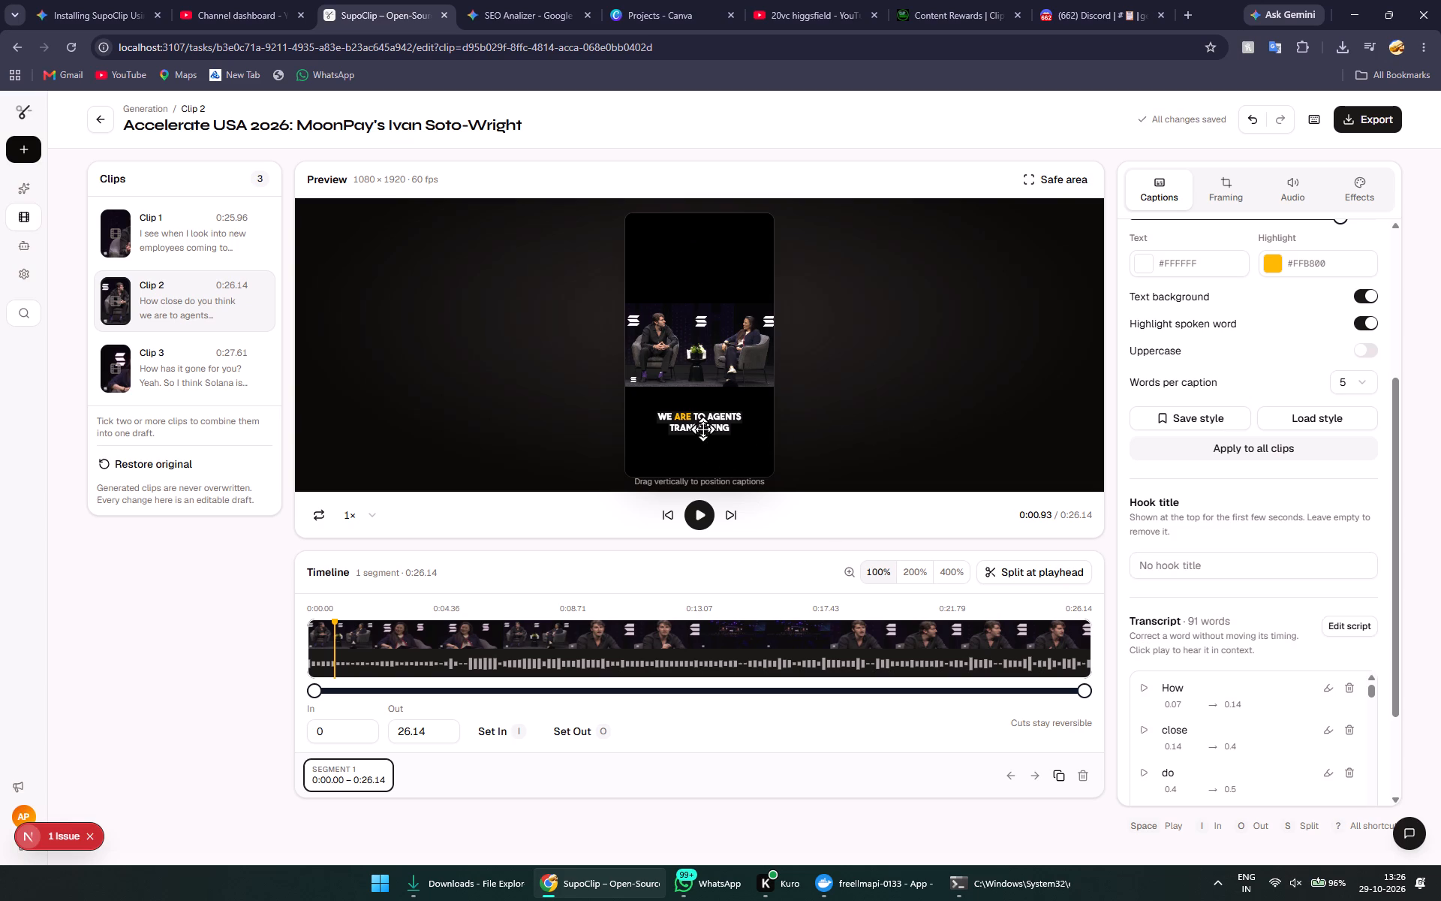
Increase Clip 2's subtitle size to 75.
{"action": "left_click", "coordinate": [702, 429]}
{"action": "scroll", "coordinate": [1197, 380], "scroll_direction": "up", "scroll_amount": 3}
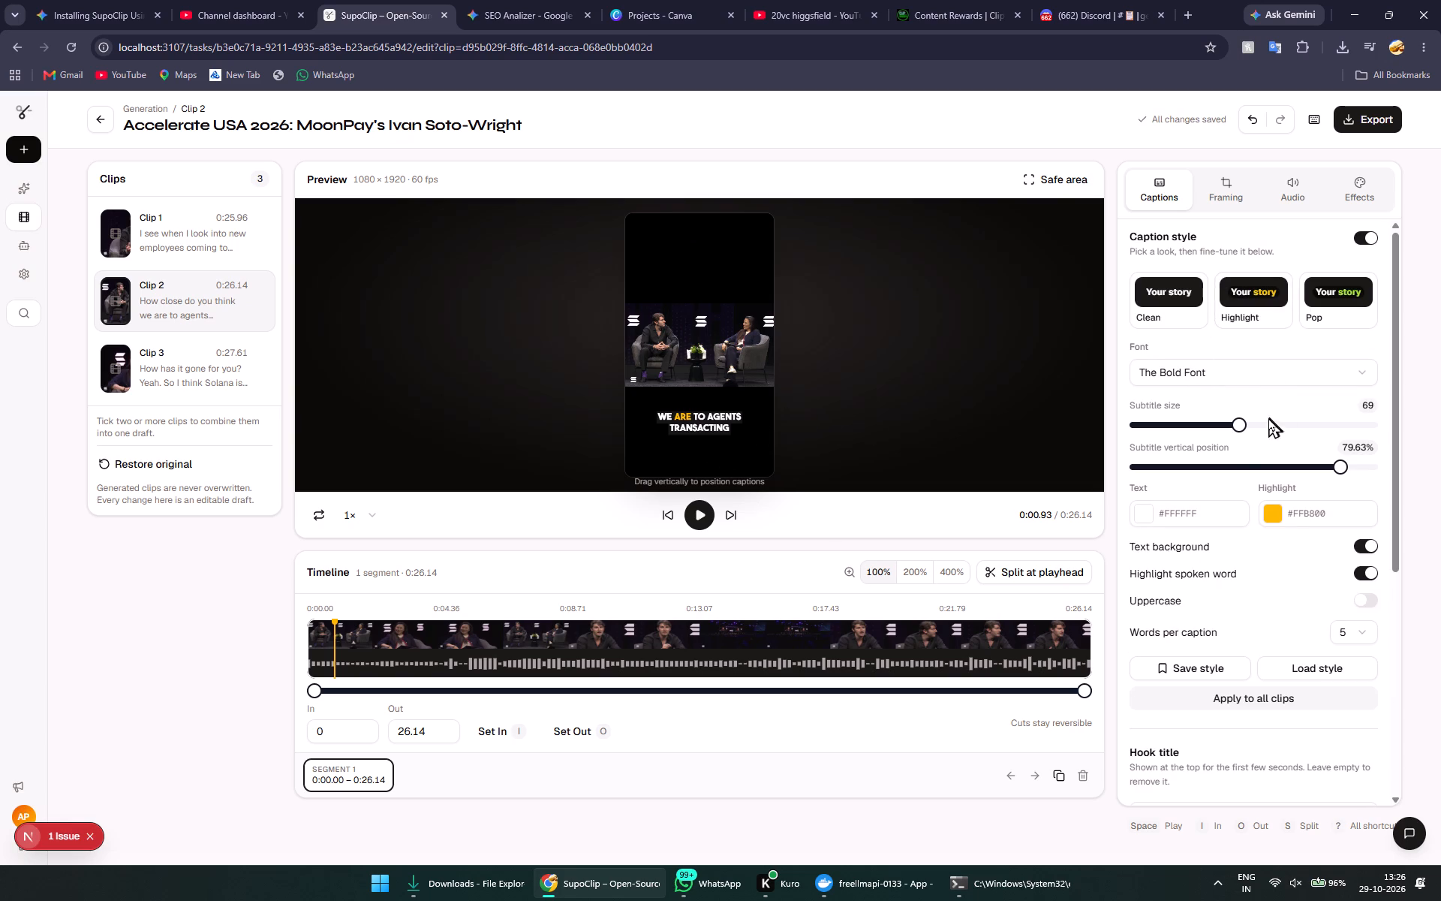
{"action": "left_click", "coordinate": [1244, 425]}
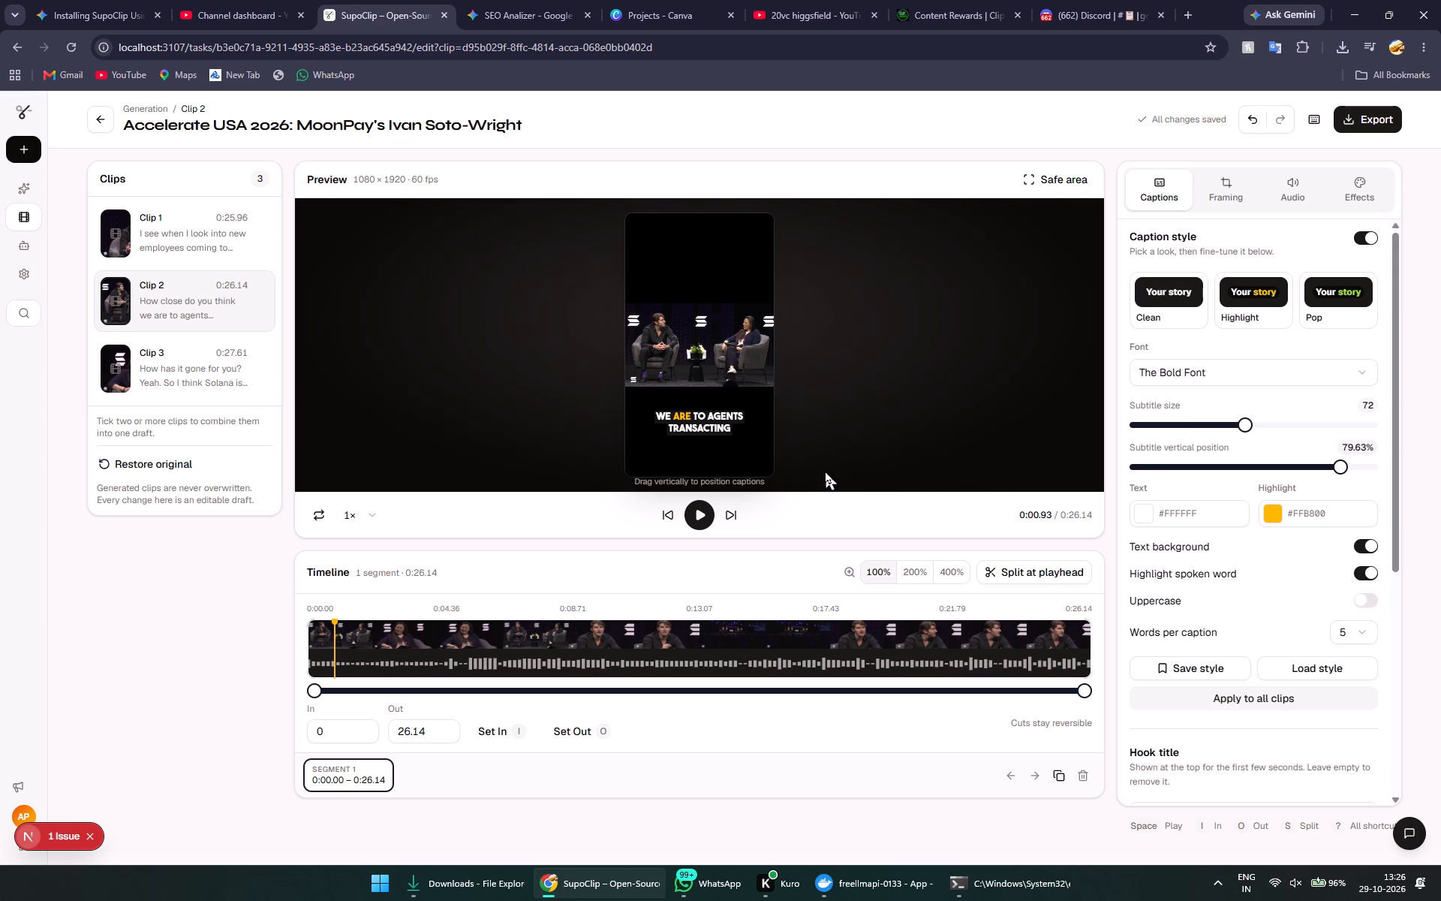
{"action": "left_click", "coordinate": [1247, 425]}
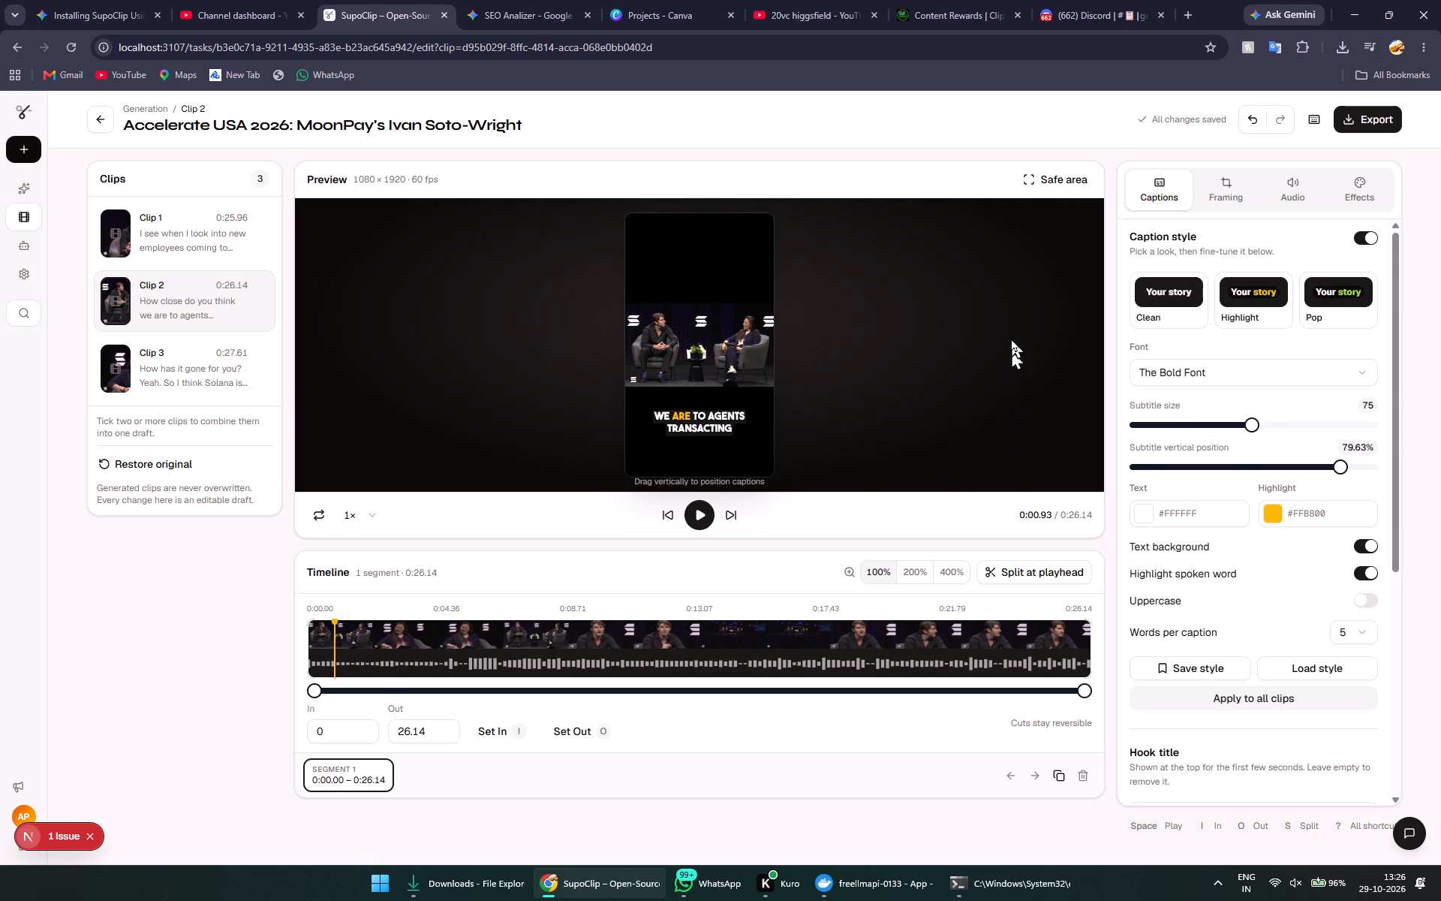
Check Clip 2's caption placement against the safe-area guides, leaving the guides hidden.
{"action": "left_click", "coordinate": [1056, 183]}
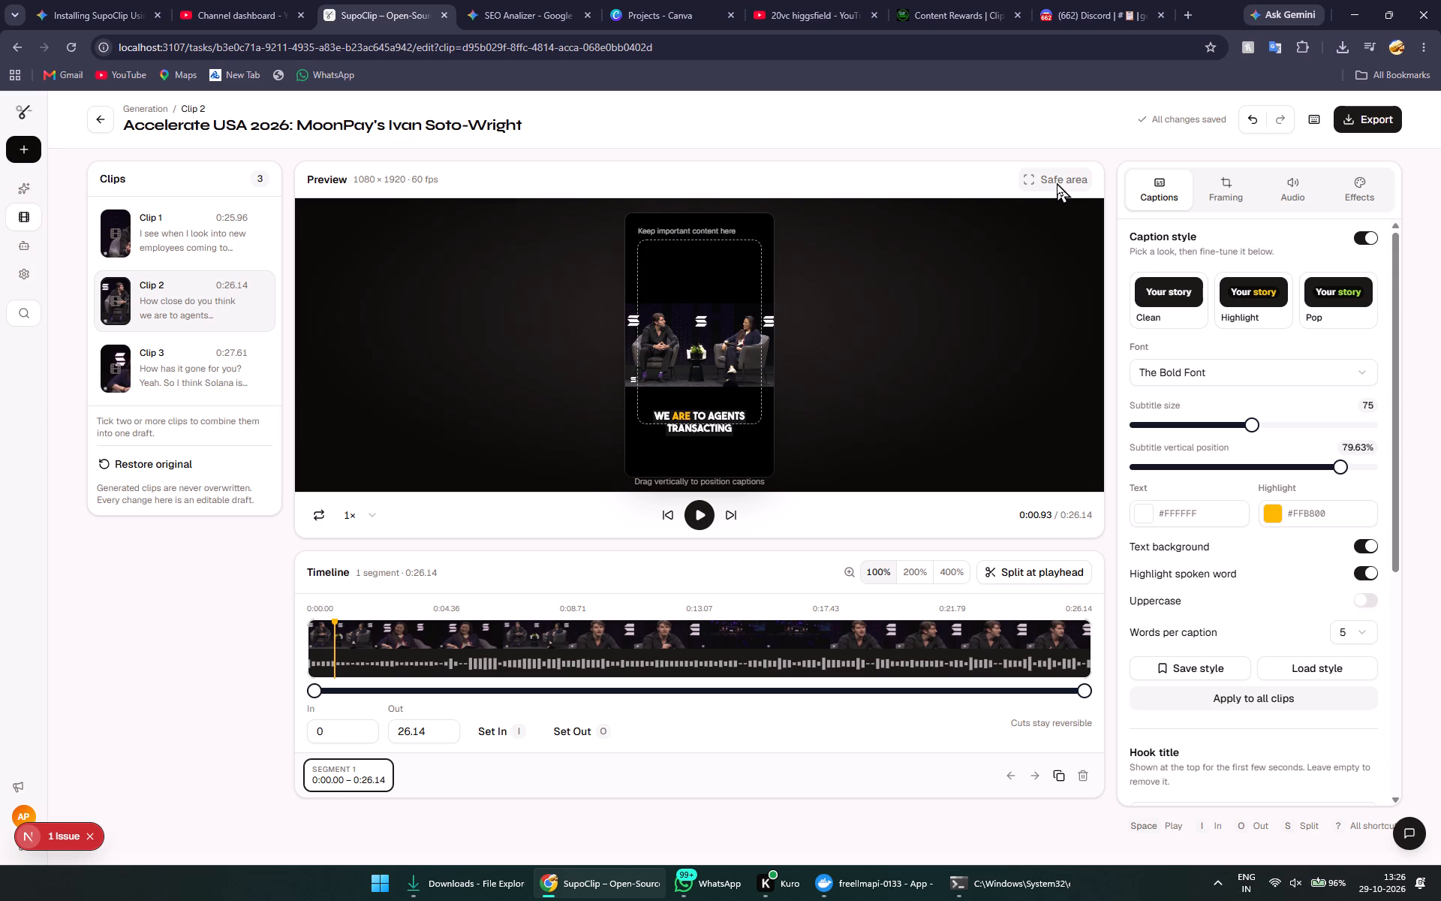
{"action": "left_click", "coordinate": [1057, 182]}
{"action": "left_click", "coordinate": [1057, 184]}
{"action": "left_click", "coordinate": [1057, 184]}
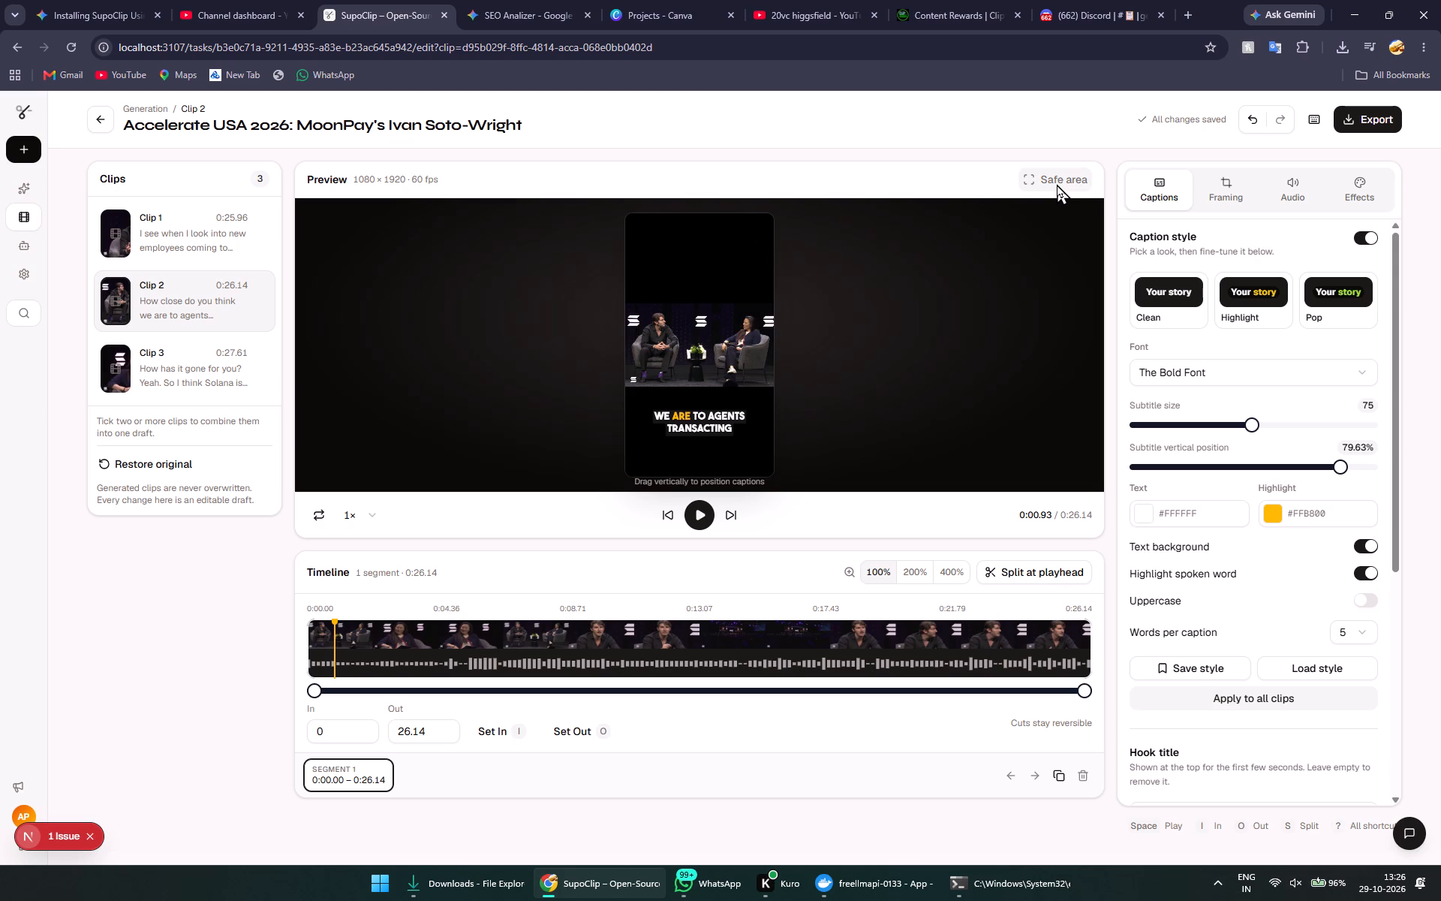
{"action": "left_click", "coordinate": [1057, 184]}
{"action": "left_click", "coordinate": [1057, 184]}
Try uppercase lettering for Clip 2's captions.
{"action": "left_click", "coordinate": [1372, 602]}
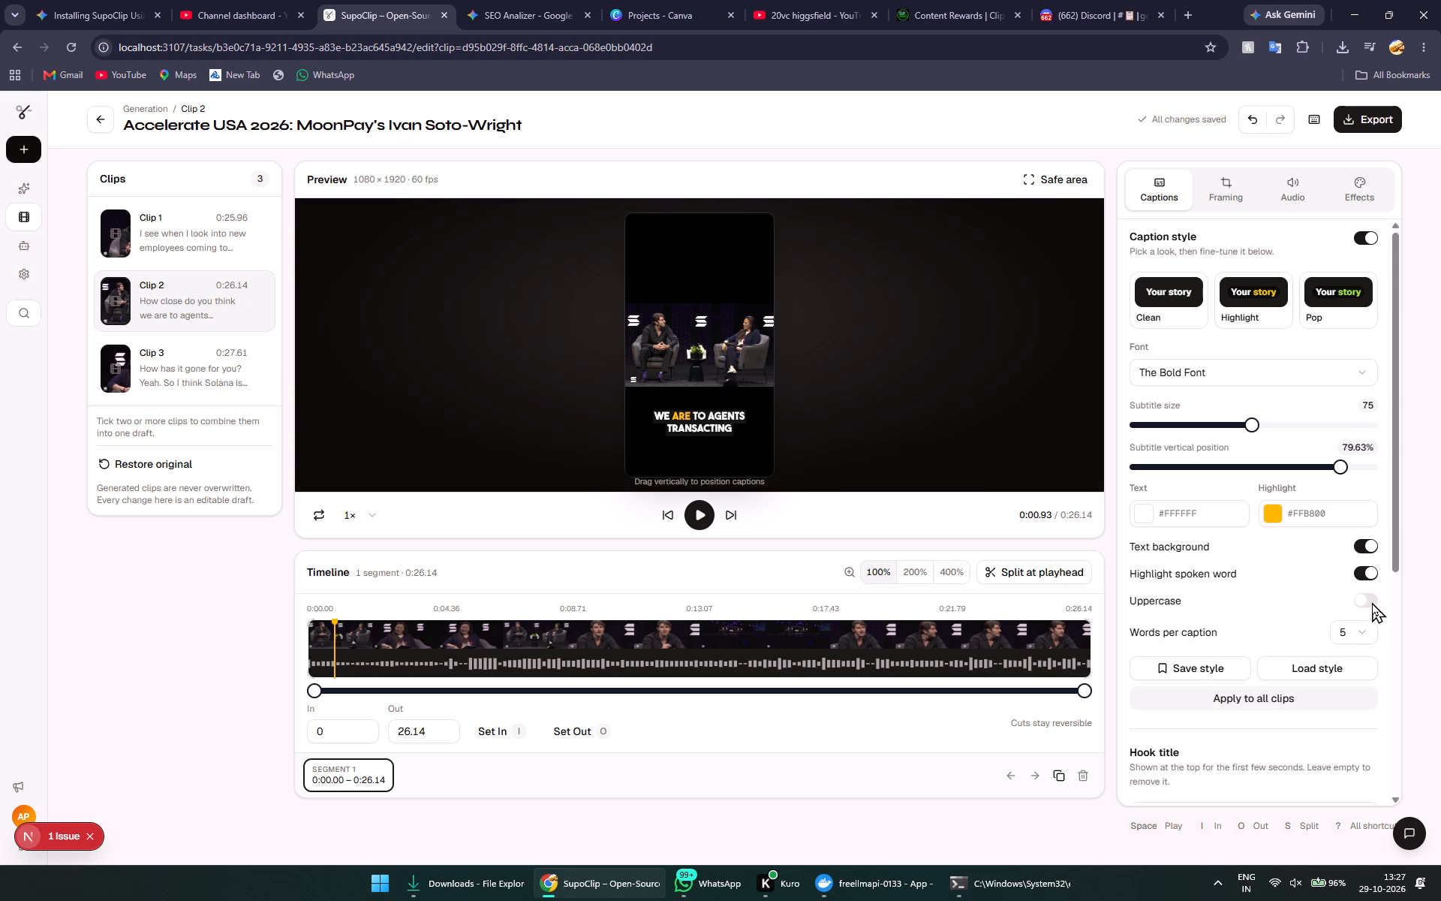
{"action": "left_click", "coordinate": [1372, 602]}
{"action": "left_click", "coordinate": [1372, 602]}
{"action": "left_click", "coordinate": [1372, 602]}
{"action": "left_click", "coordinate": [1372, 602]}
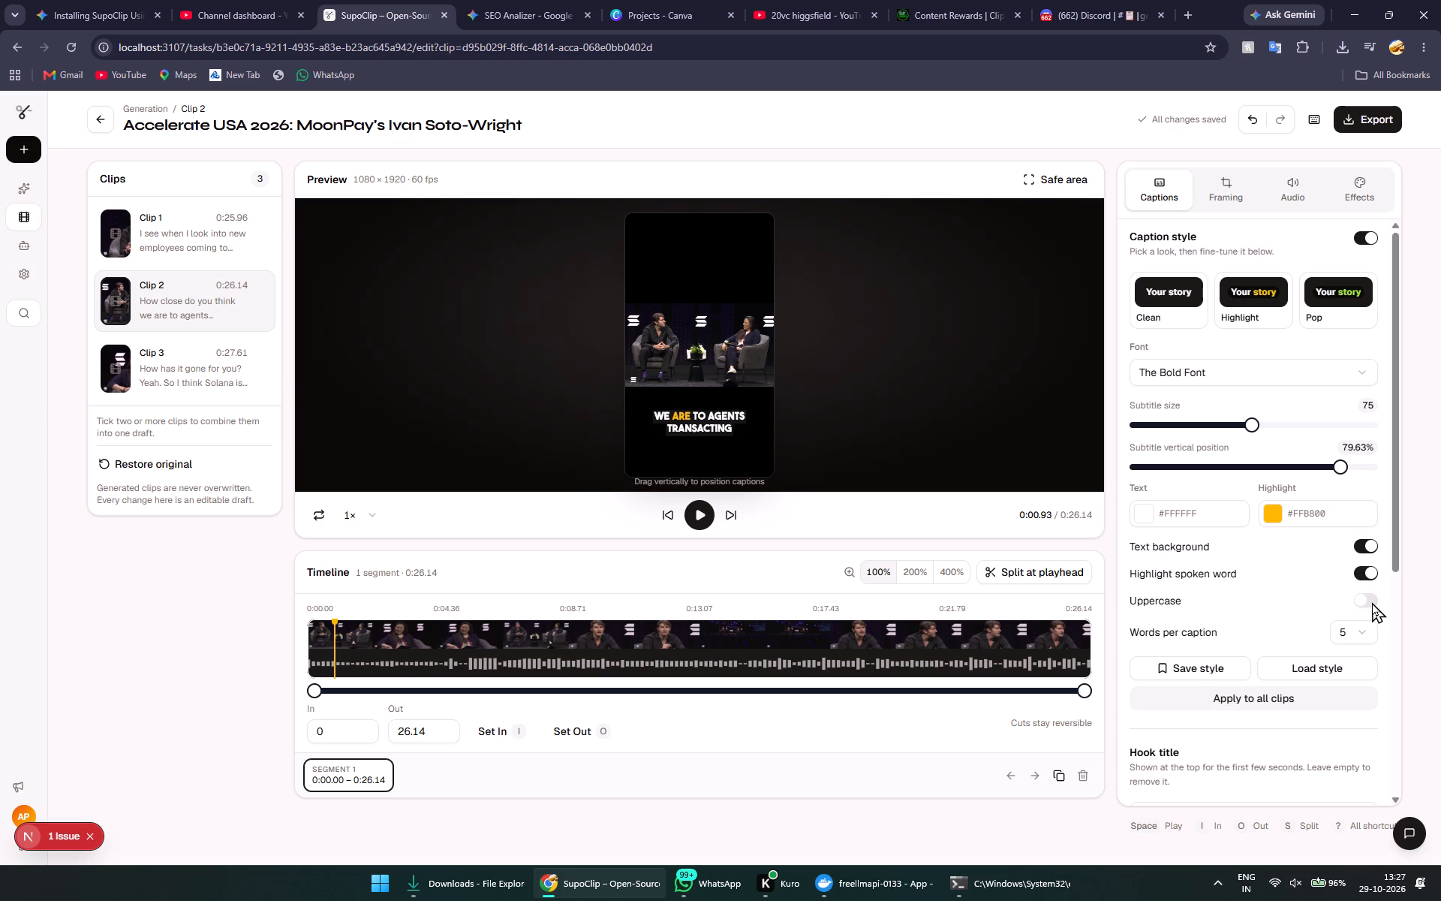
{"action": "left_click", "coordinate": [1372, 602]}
Raise Clip 2's brightness effect to 111.
{"action": "left_click", "coordinate": [1379, 120]}
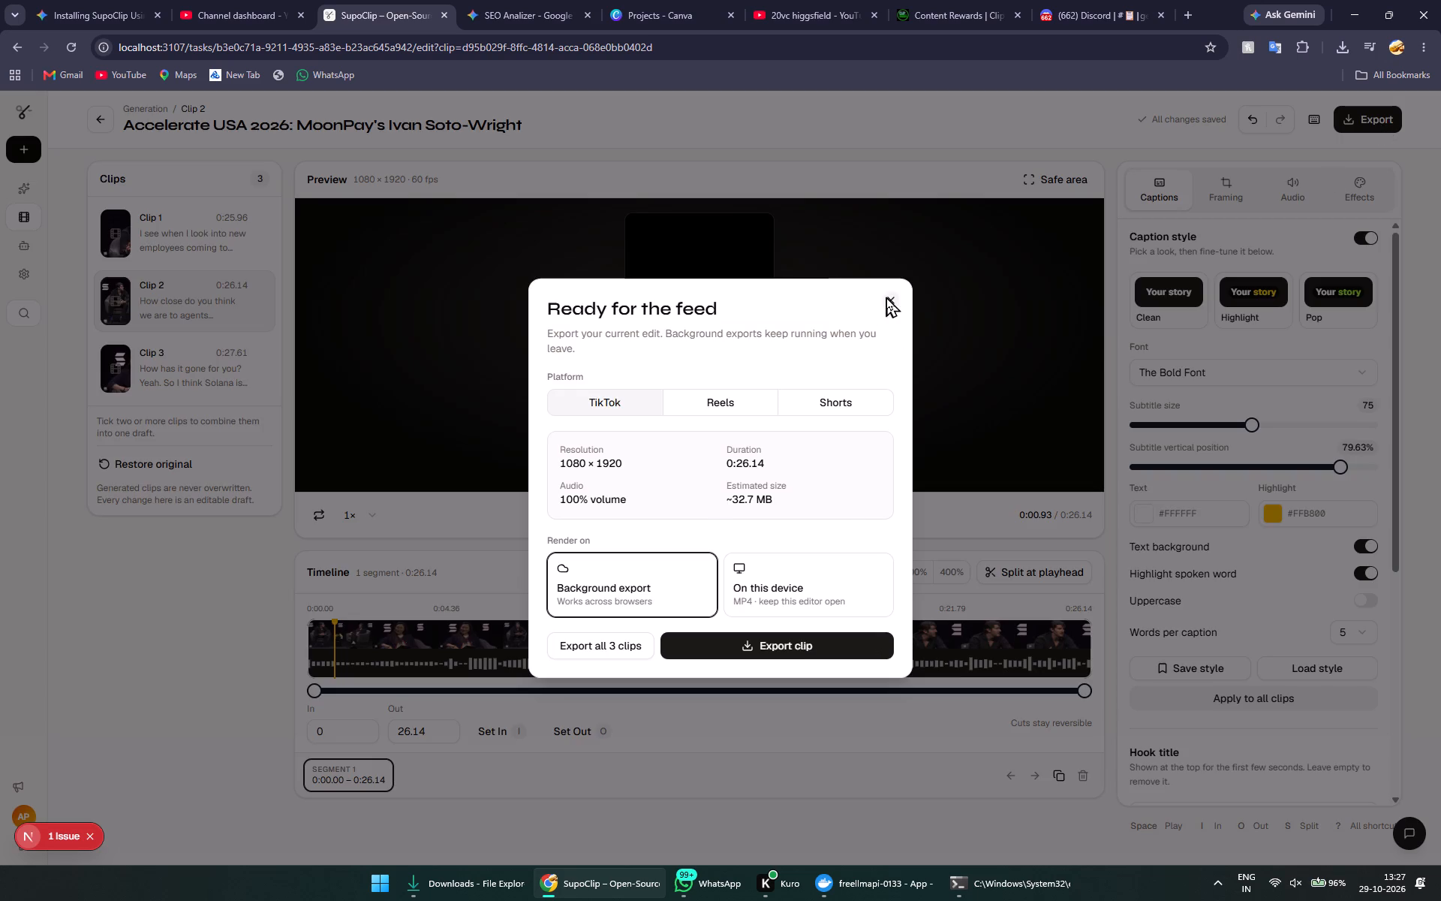
{"action": "left_click", "coordinate": [892, 297]}
{"action": "left_click", "coordinate": [1362, 195]}
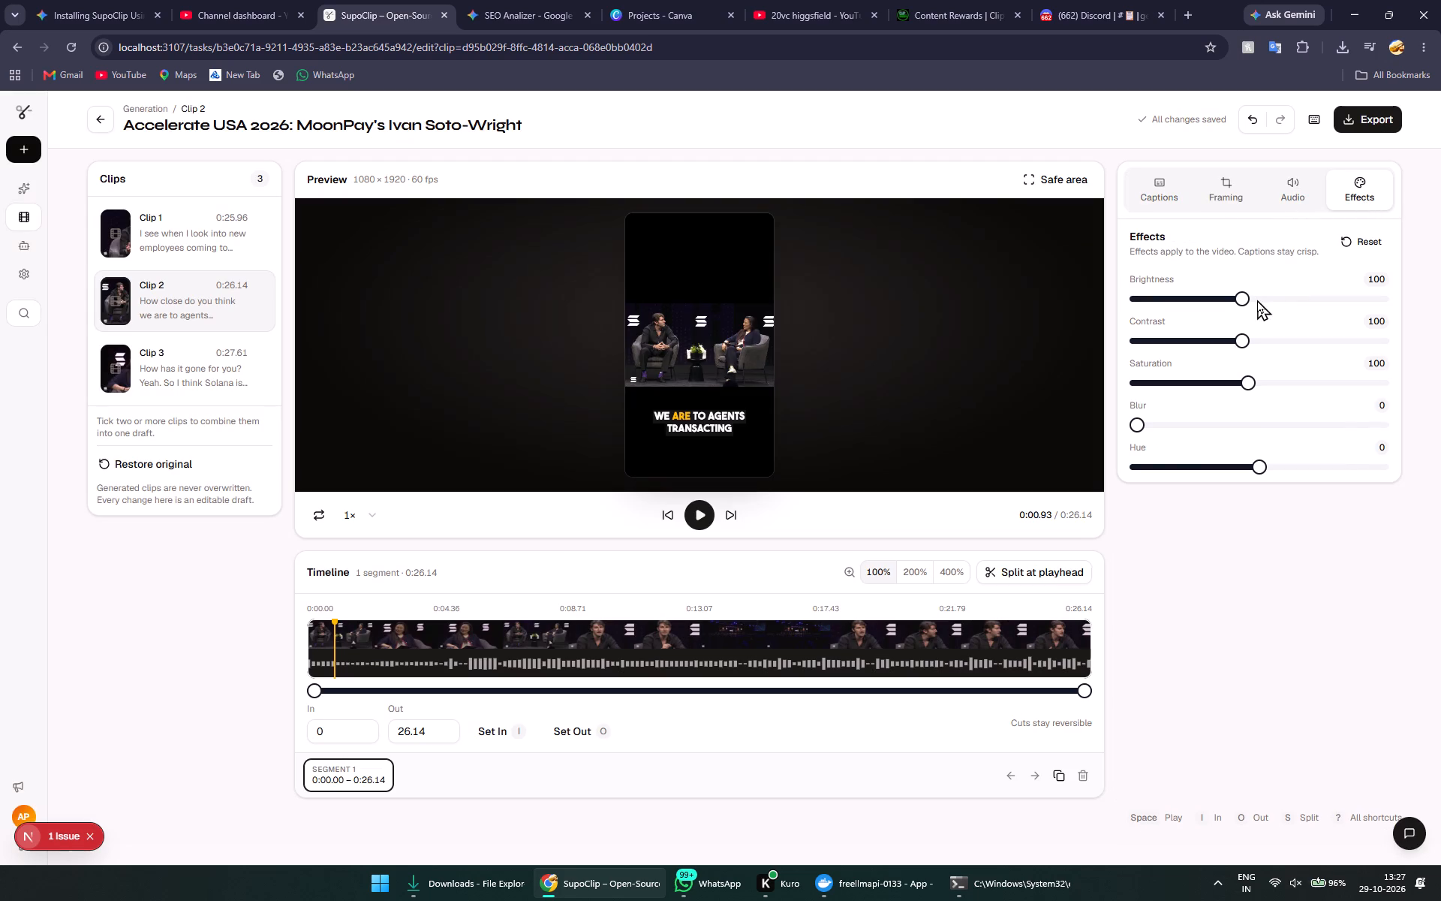
{"action": "left_click_drag", "start_coordinate": [1242, 297], "coordinate": [1362, 284]}
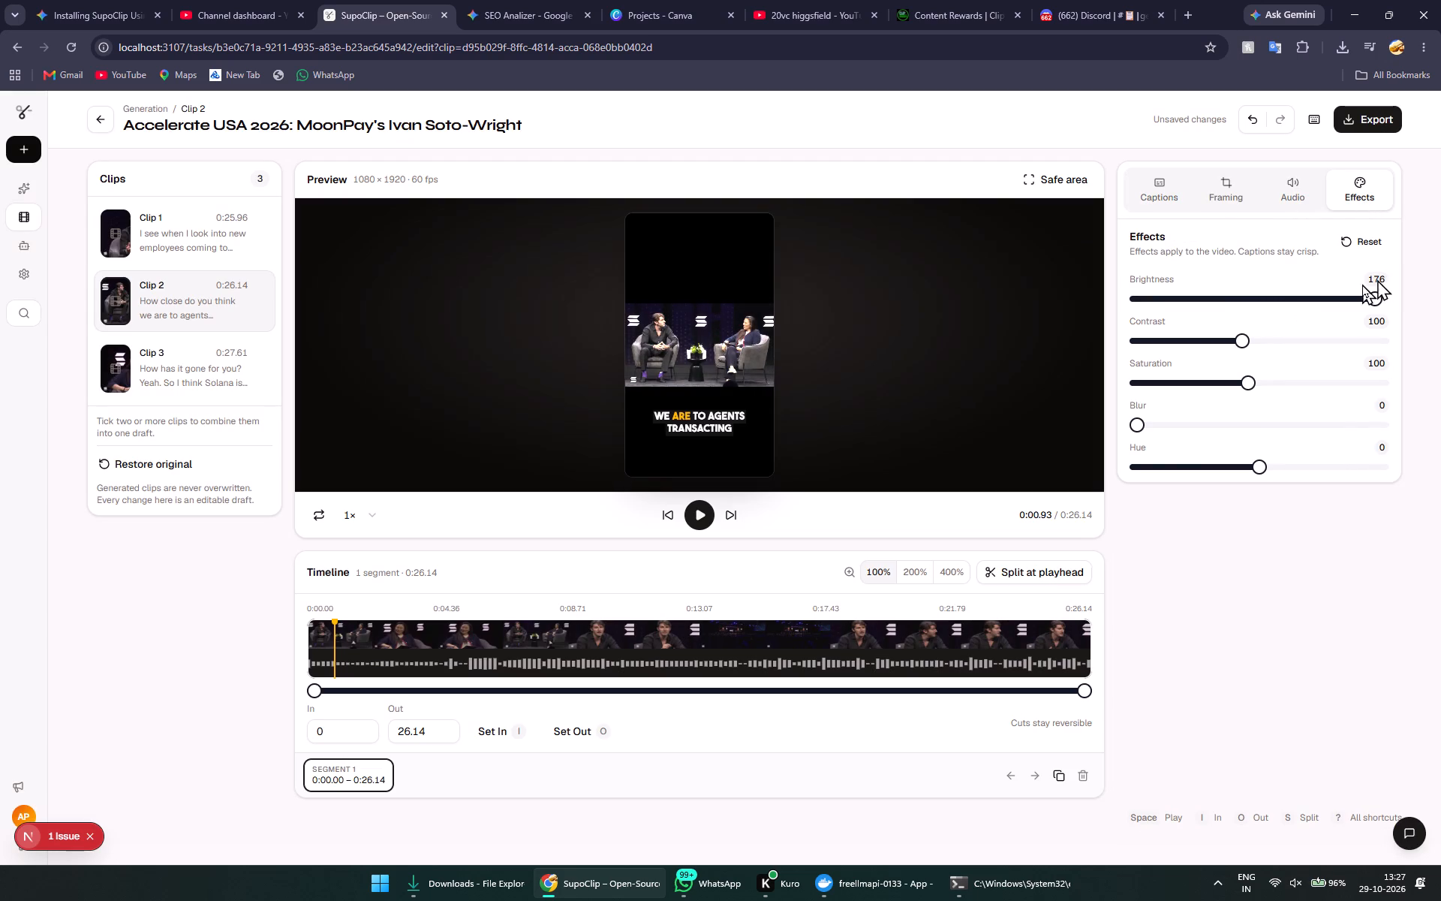
{"action": "left_click_drag", "start_coordinate": [1362, 284], "coordinate": [1299, 287]}
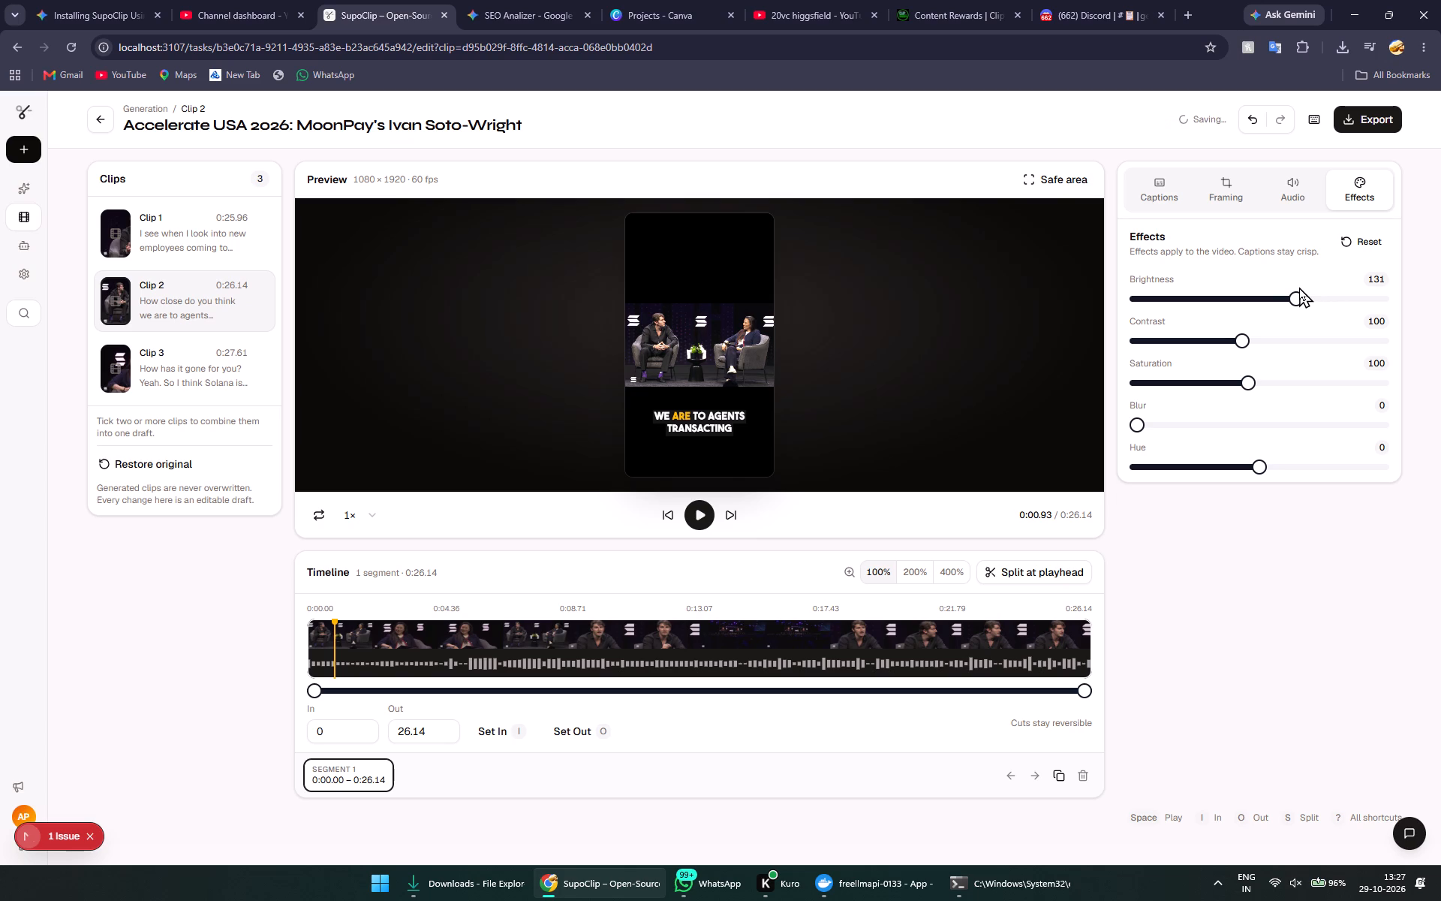
{"action": "left_click_drag", "start_coordinate": [1299, 287], "coordinate": [1304, 286]}
{"action": "left_click_drag", "start_coordinate": [1304, 286], "coordinate": [1175, 307]}
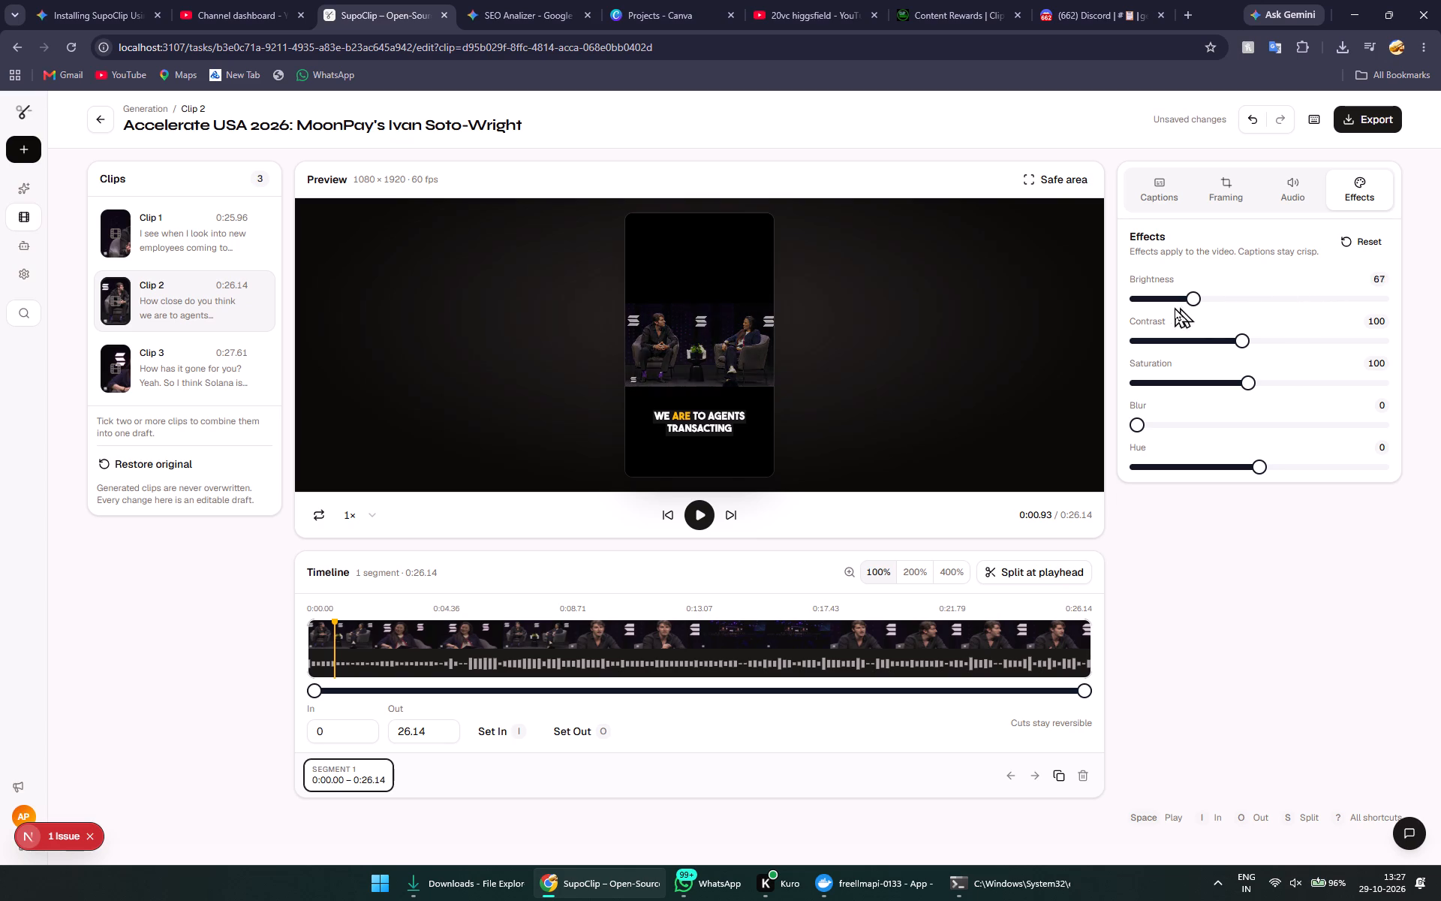
{"action": "left_click_drag", "start_coordinate": [1175, 307], "coordinate": [1252, 297]}
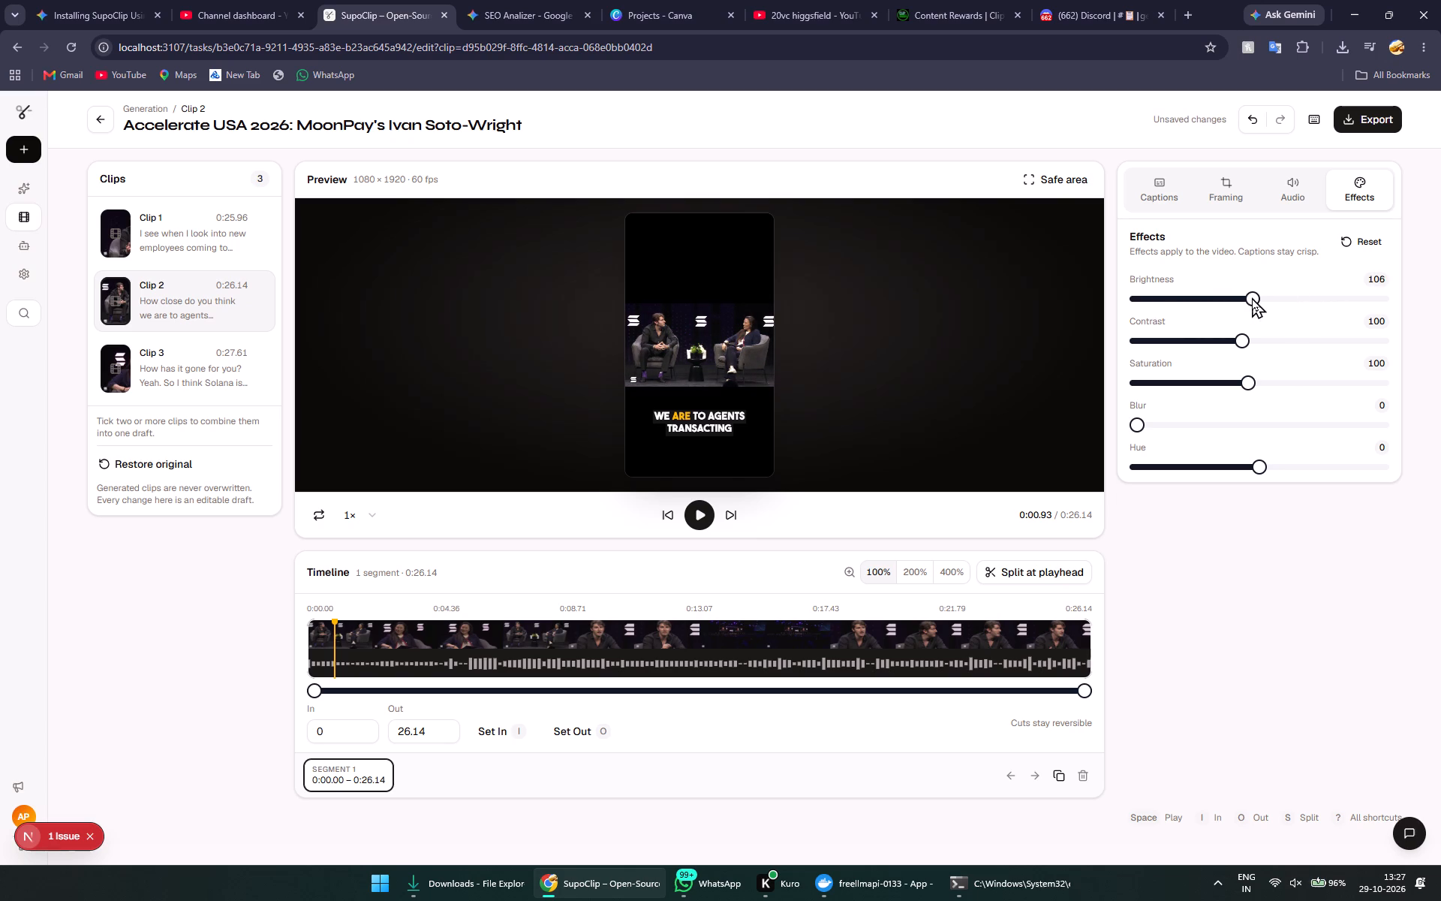
{"action": "left_click_drag", "start_coordinate": [1252, 297], "coordinate": [1262, 296]}
Set Clip 2's contrast to 92 and its saturation to 113.
{"action": "left_click_drag", "start_coordinate": [1247, 334], "coordinate": [1220, 333]}
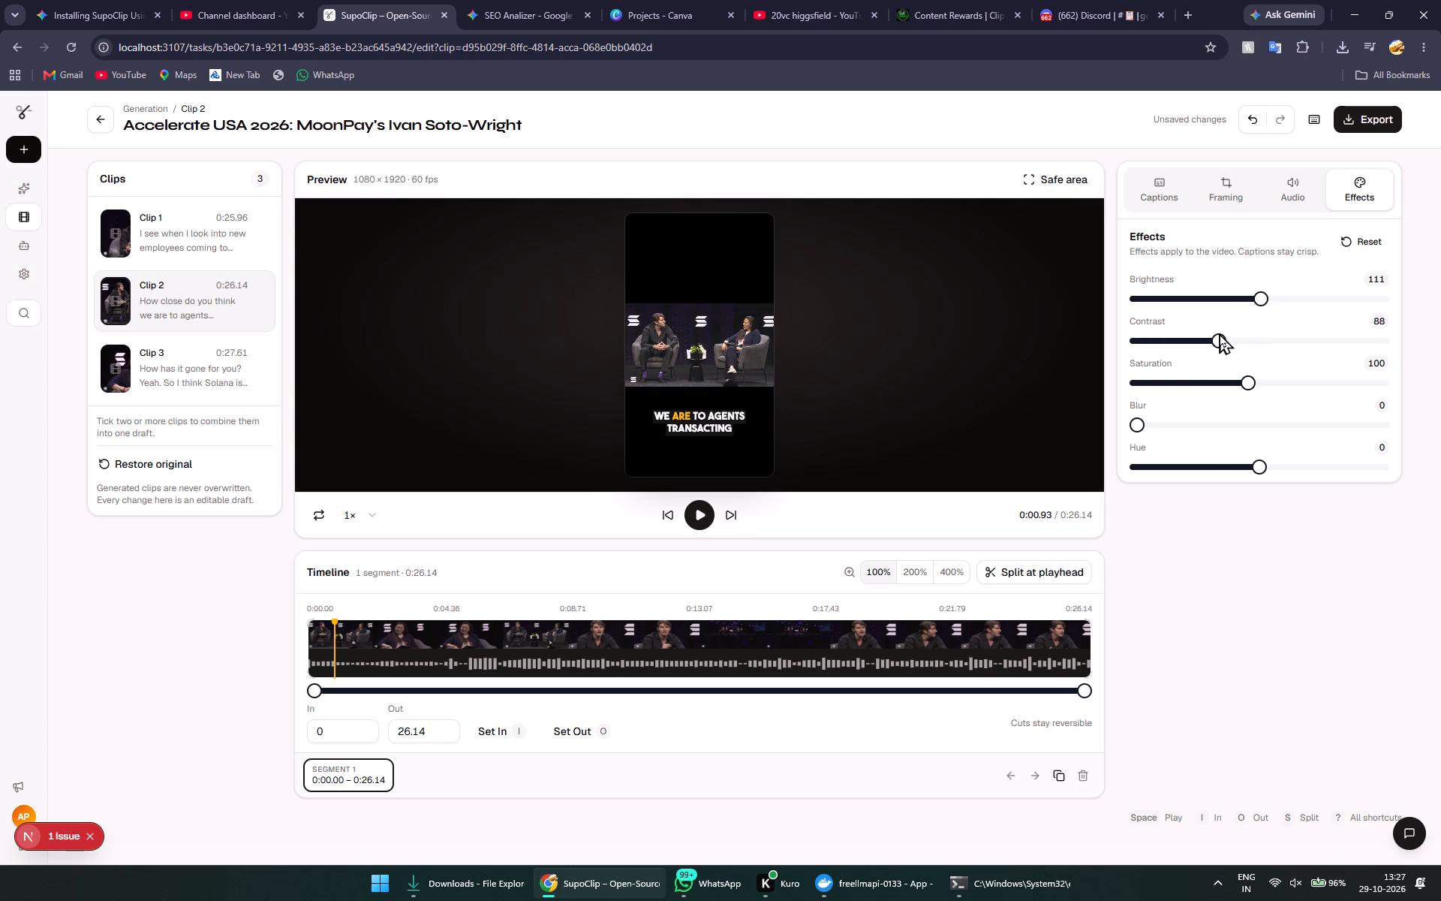
{"action": "left_click_drag", "start_coordinate": [1220, 333], "coordinate": [1244, 333]}
{"action": "left_click_drag", "start_coordinate": [1244, 333], "coordinate": [1228, 332]}
{"action": "left_click_drag", "start_coordinate": [1228, 332], "coordinate": [1226, 331]}
{"action": "left_click_drag", "start_coordinate": [1249, 382], "coordinate": [1253, 382]}
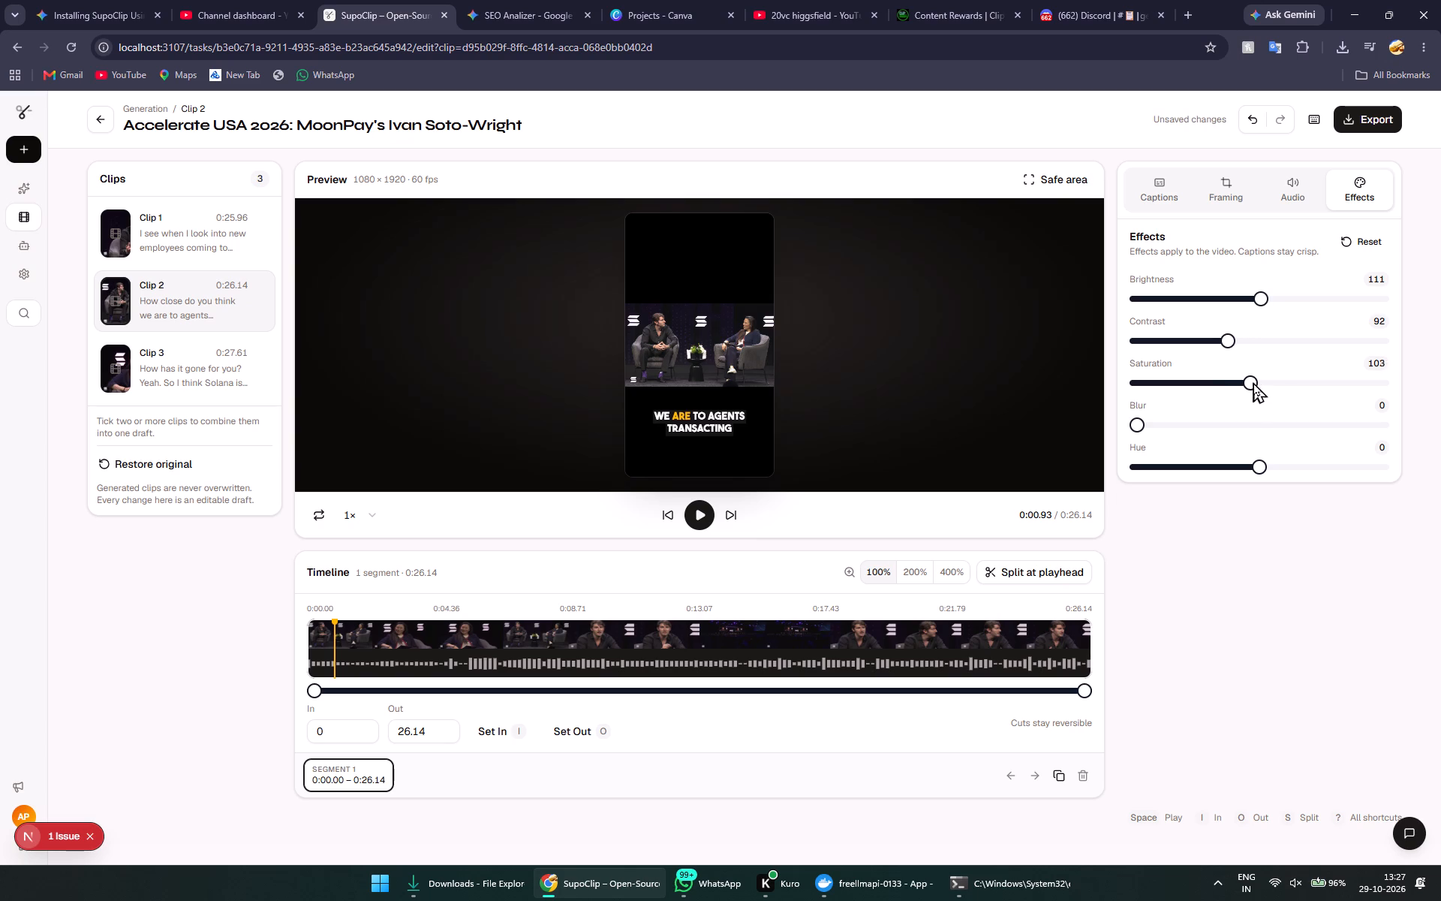
{"action": "left_click_drag", "start_coordinate": [1253, 382], "coordinate": [1319, 387]}
{"action": "left_click_drag", "start_coordinate": [1319, 387], "coordinate": [1262, 394]}
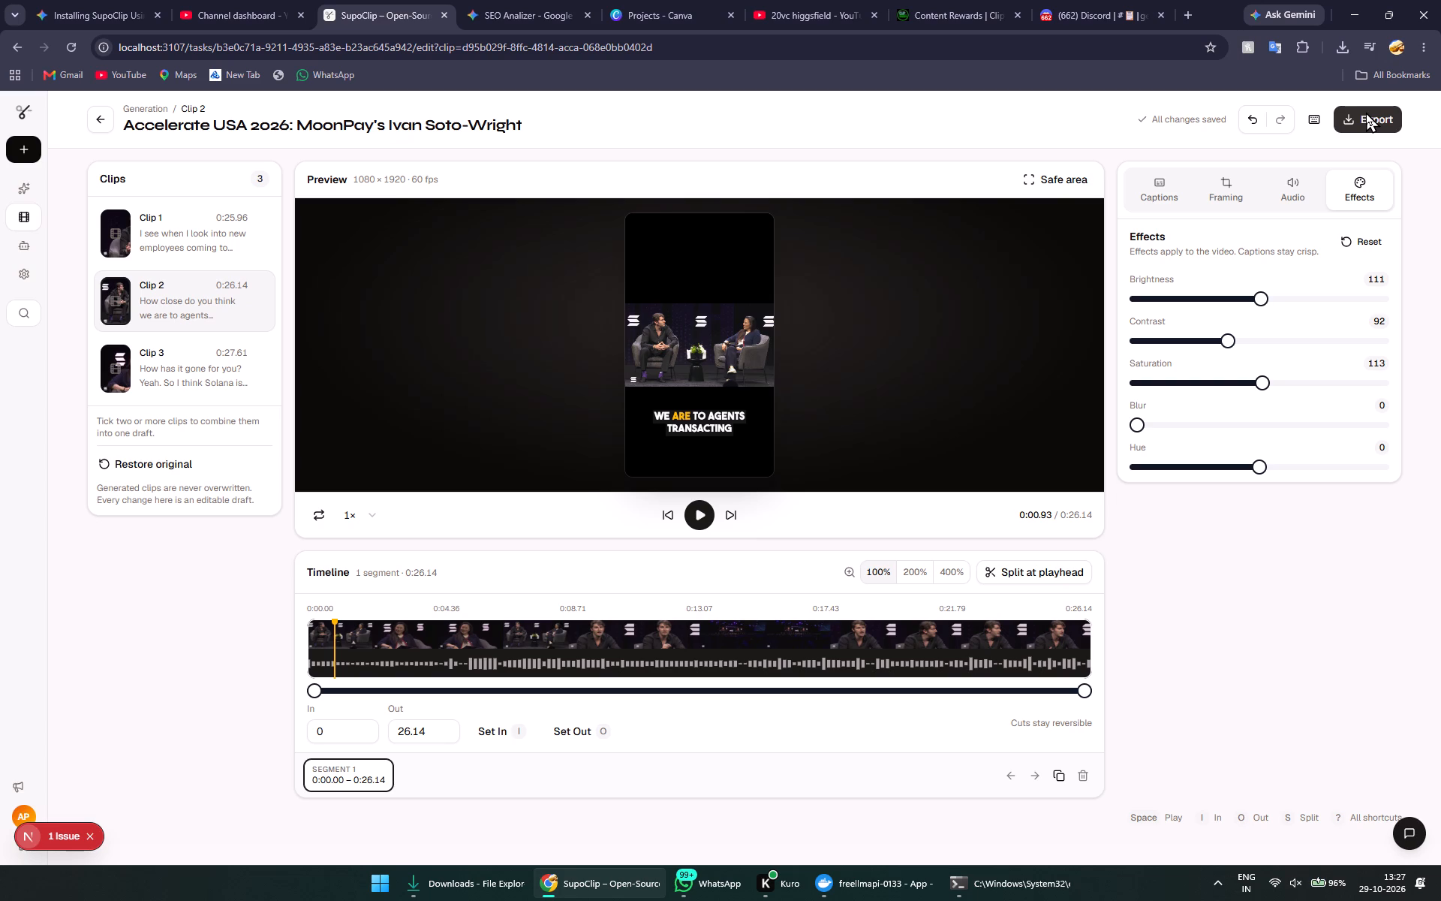
Export Clip 2 for the Reels platform, rendering it on this device.
{"action": "left_click", "coordinate": [1366, 112]}
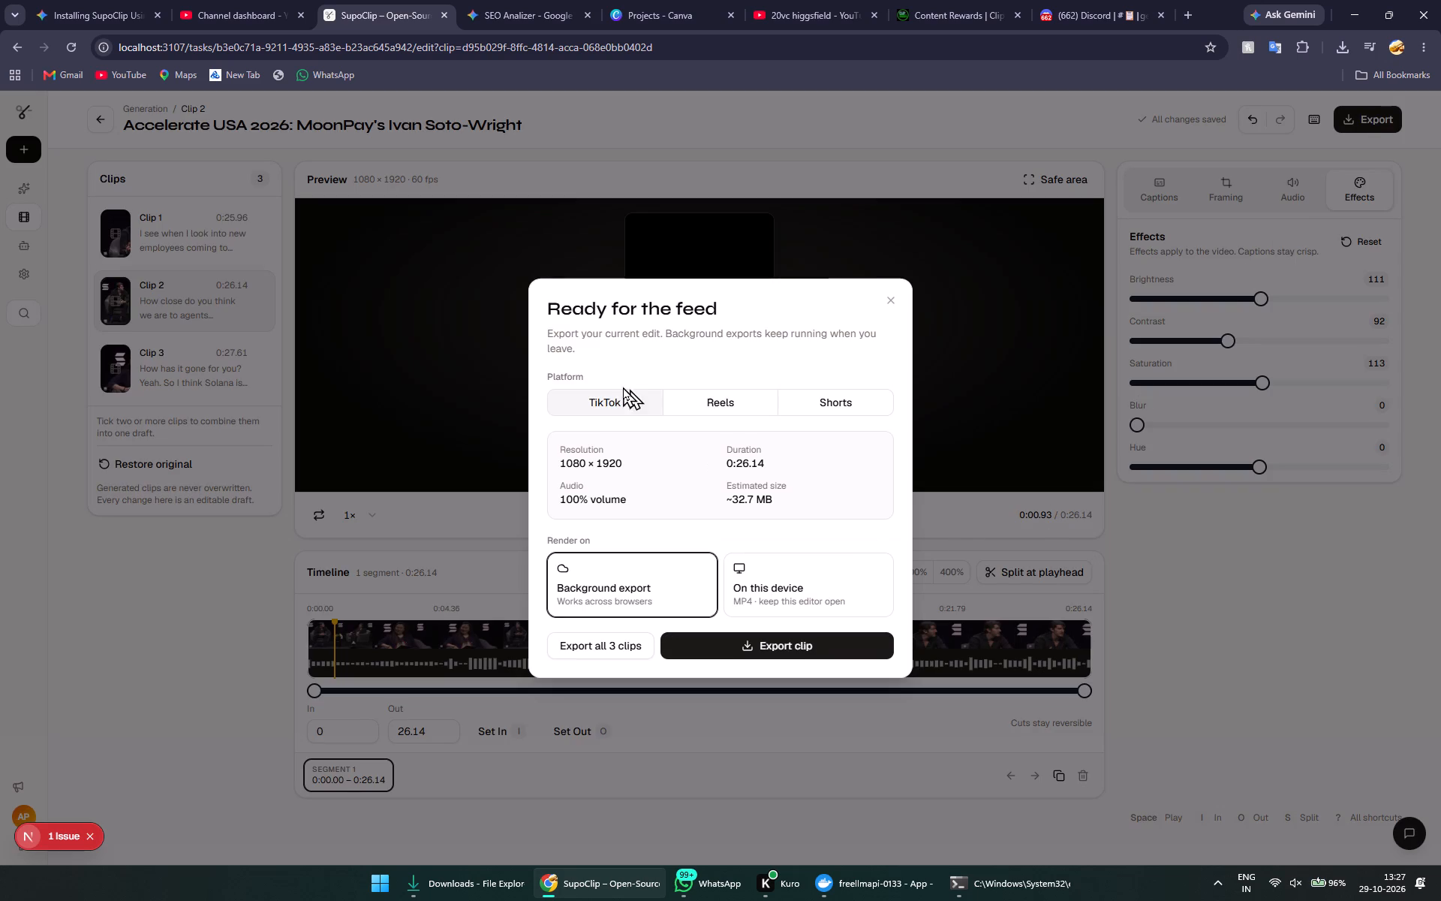
{"action": "left_click", "coordinate": [705, 402]}
{"action": "left_click", "coordinate": [802, 562]}
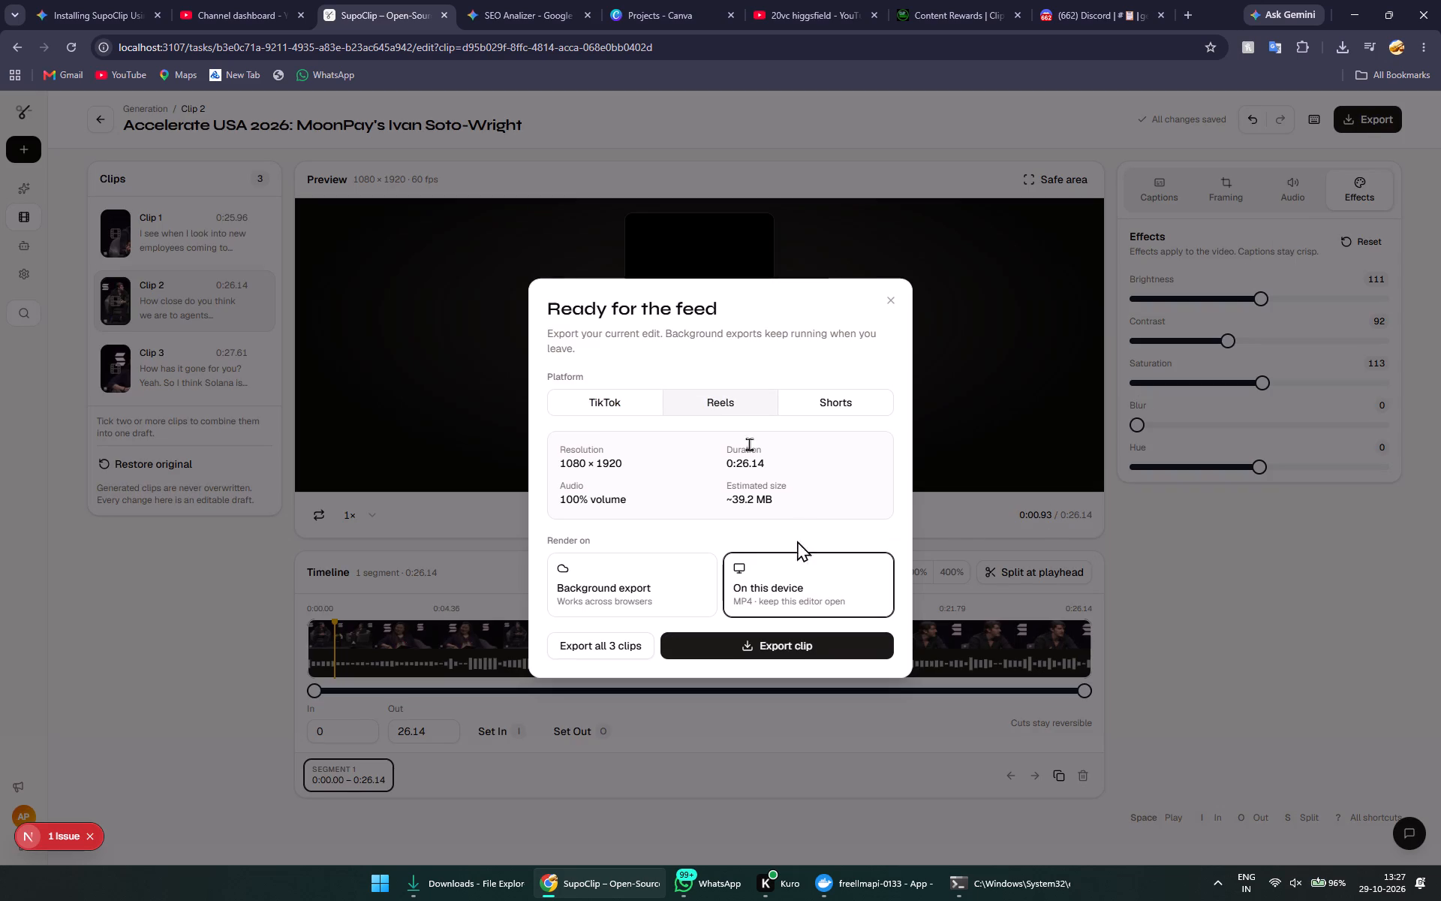
{"action": "left_click", "coordinate": [802, 643]}
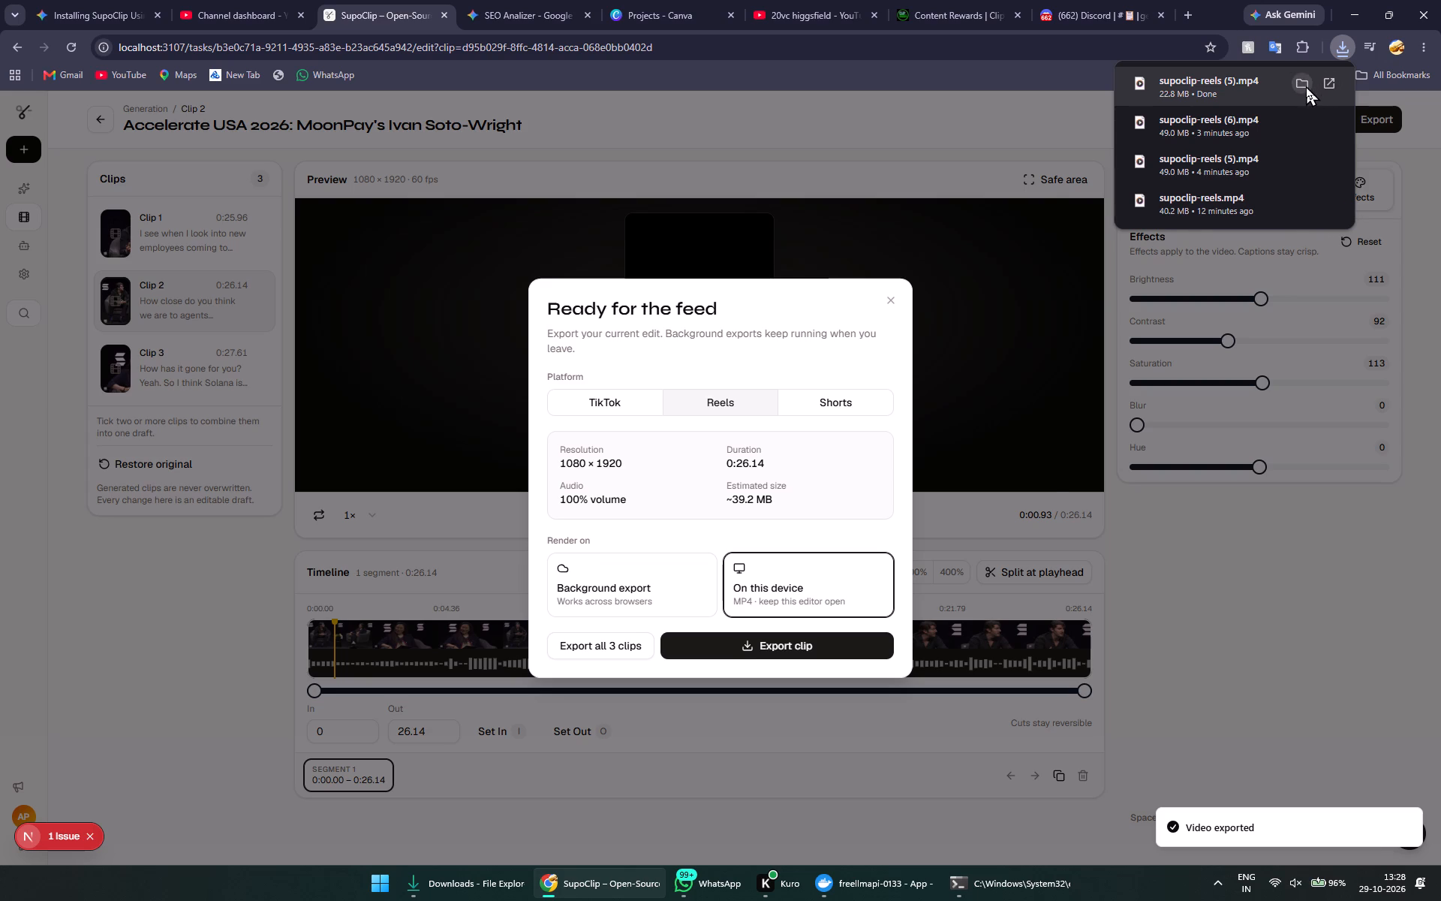
Rename the newly exported supoclip-reels (5) video in the Downloads folder as "AI Agents Transacting While You Sleep" using the copied title.
{"action": "left_click", "coordinate": [1306, 86]}
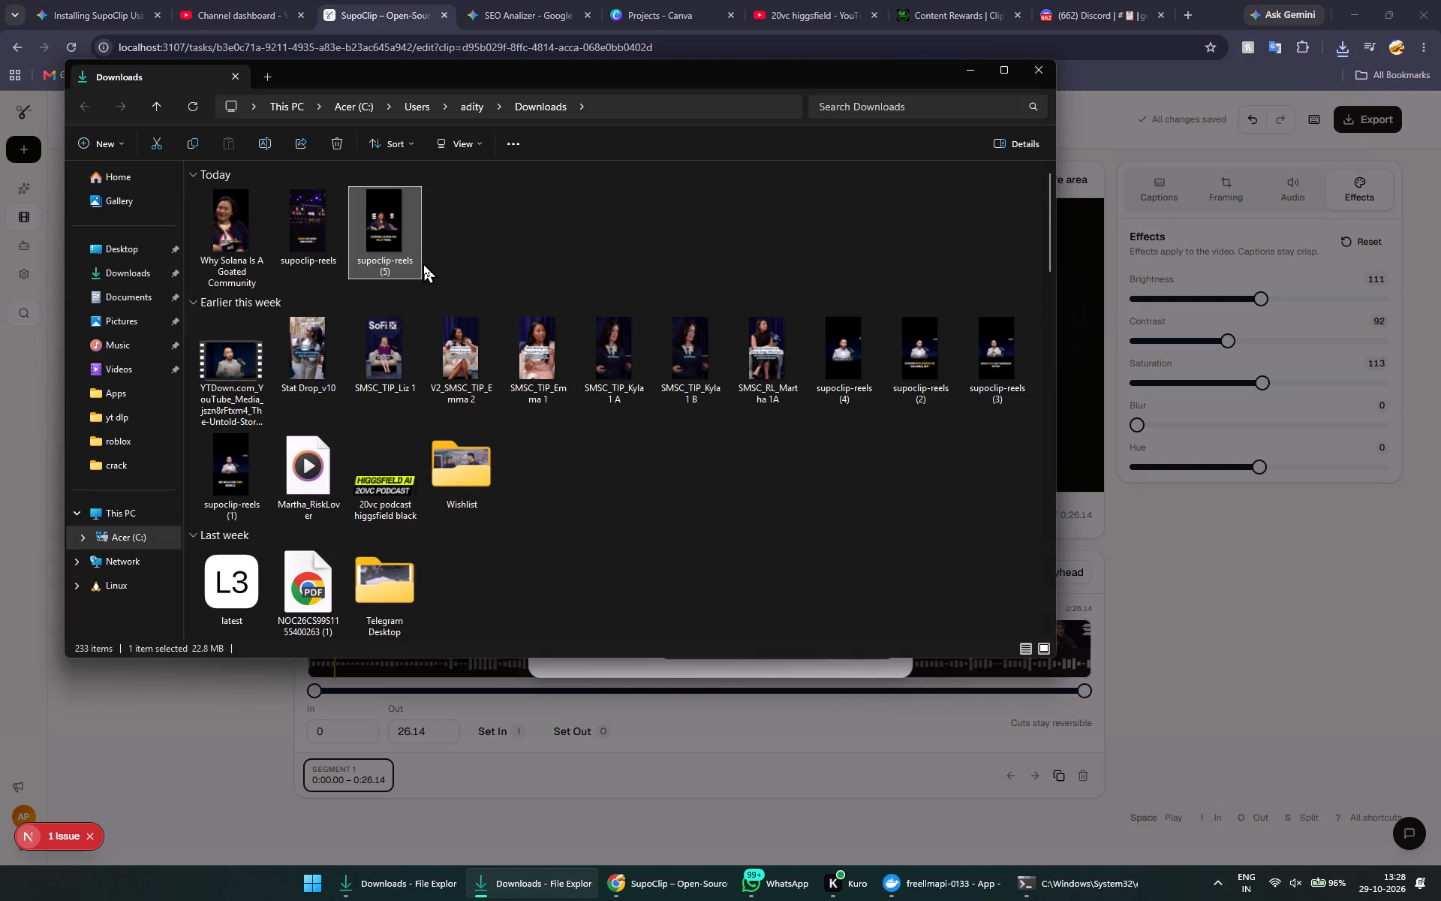
{"action": "right_click", "coordinate": [421, 262]}
{"action": "left_click", "coordinate": [541, 282]}
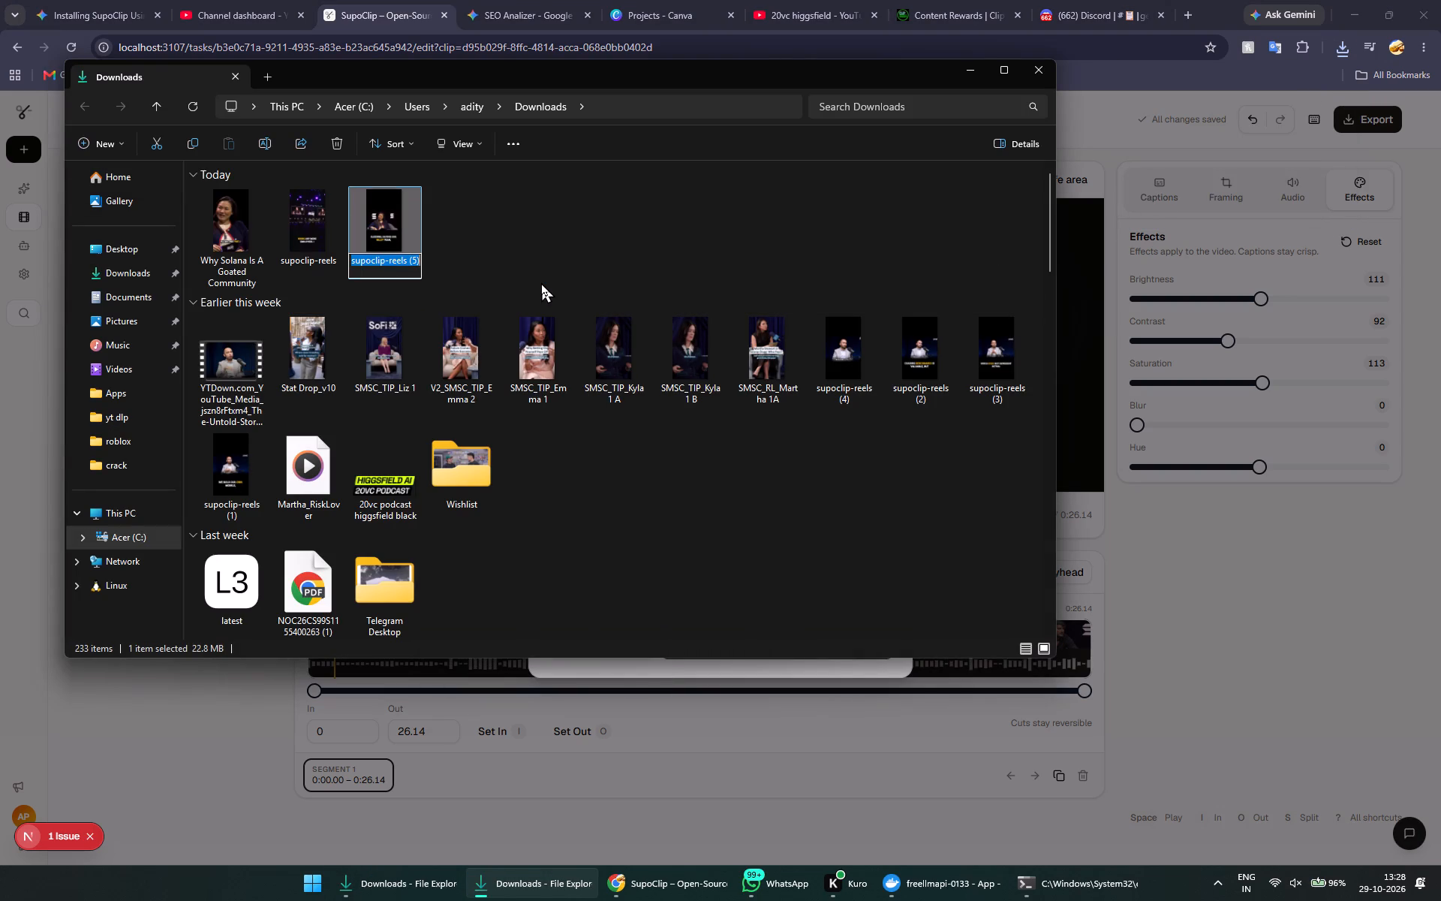
{"action": "key", "text": "BackSpace"}
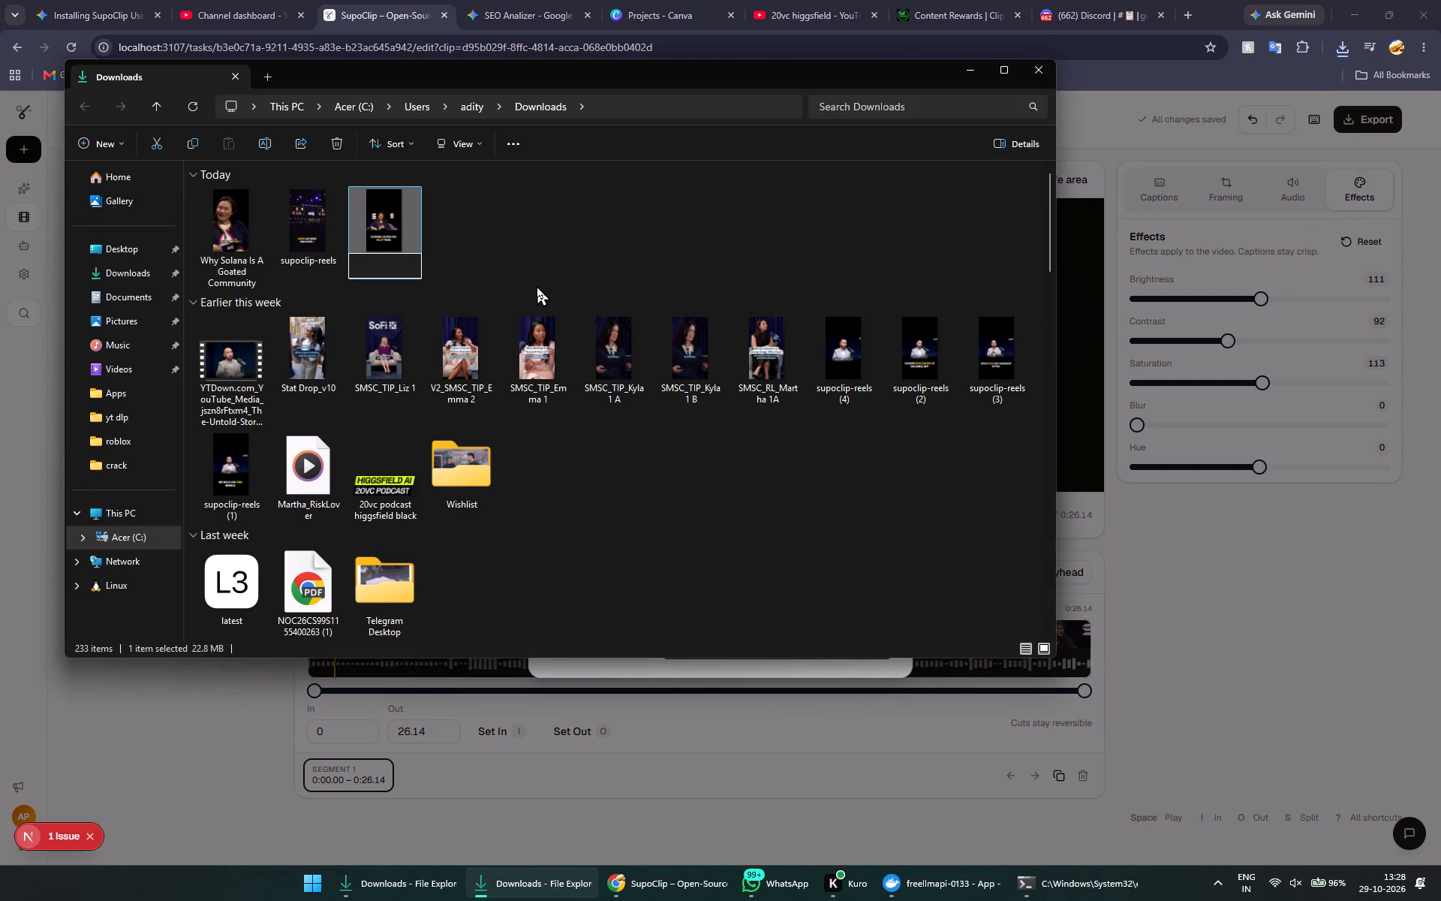
{"action": "key", "text": "ctrl+v"}
{"action": "key", "text": "Return"}
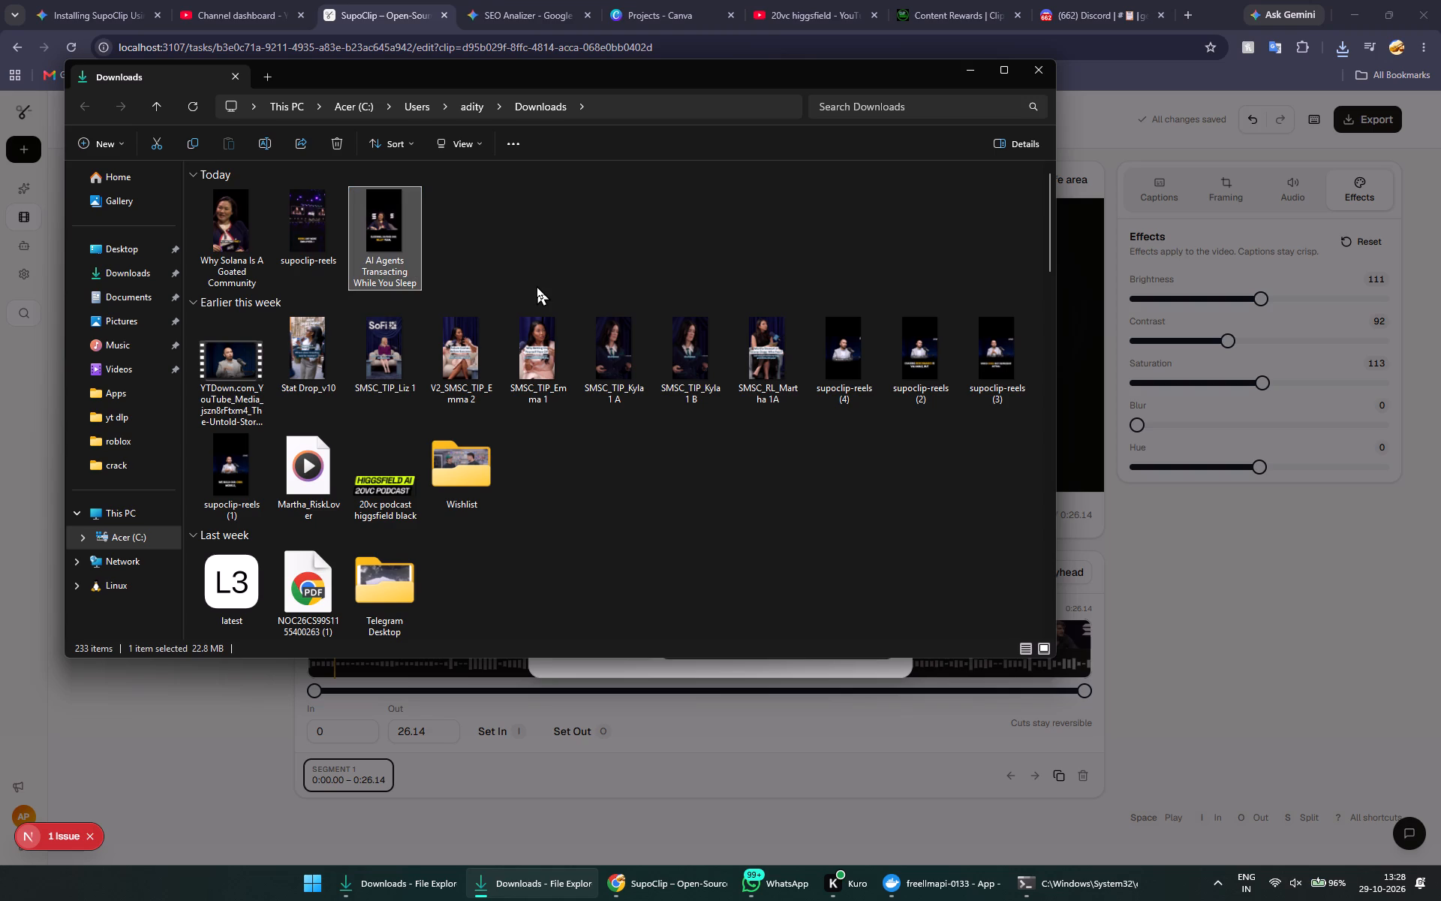
{"action": "left_click", "coordinate": [969, 79]}
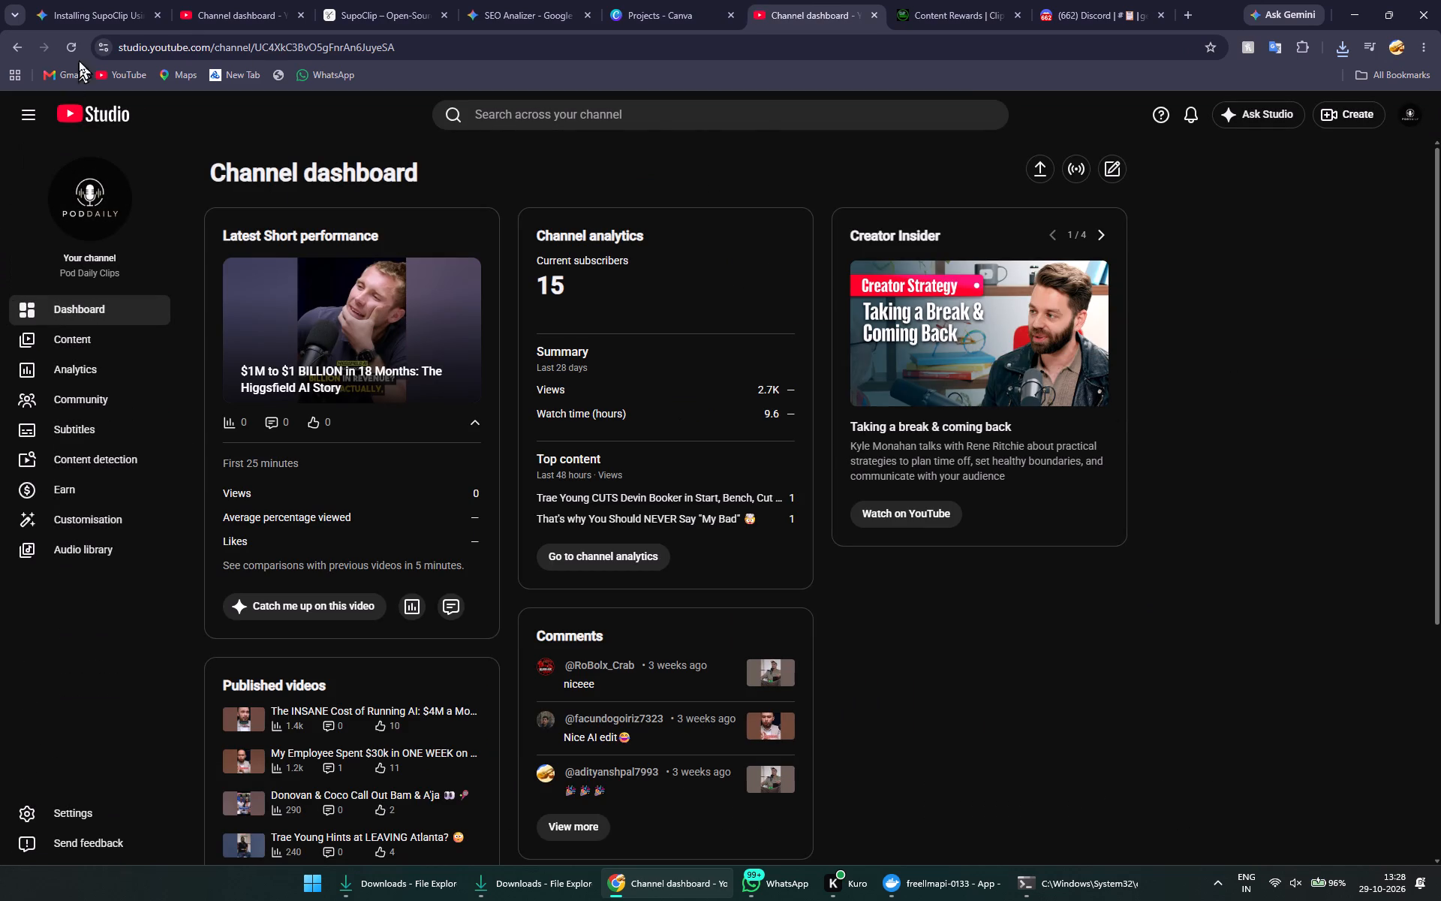
{"action": "left_click", "coordinate": [78, 40]}
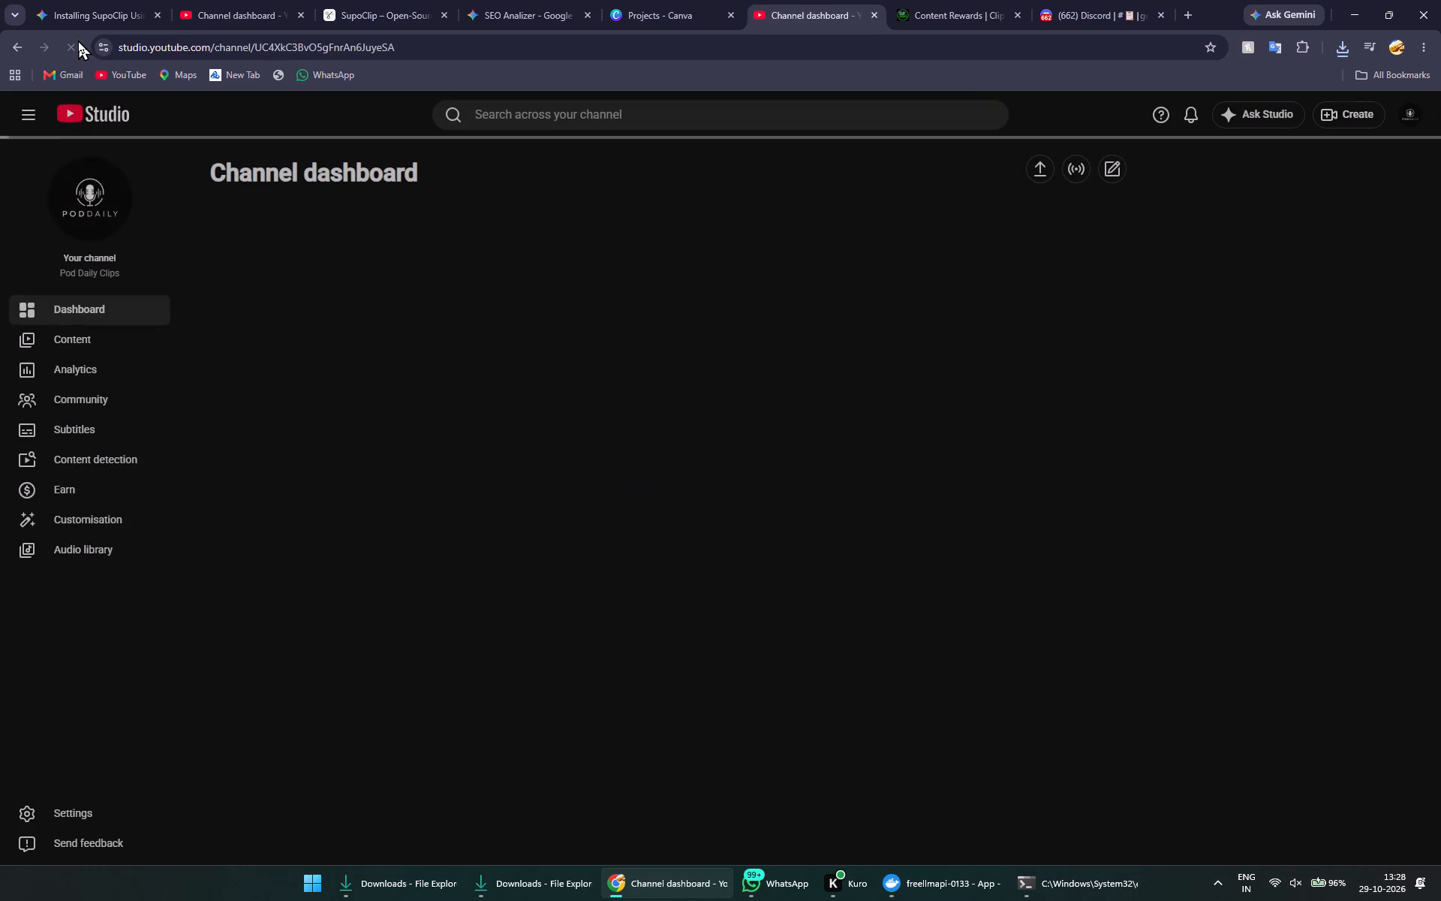